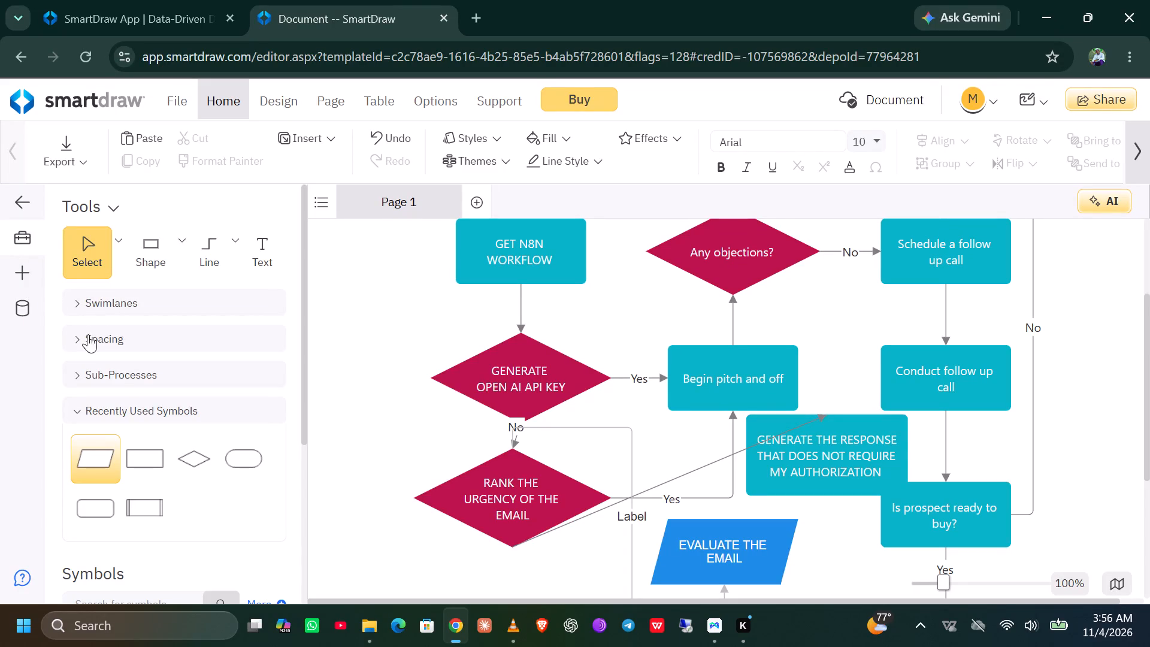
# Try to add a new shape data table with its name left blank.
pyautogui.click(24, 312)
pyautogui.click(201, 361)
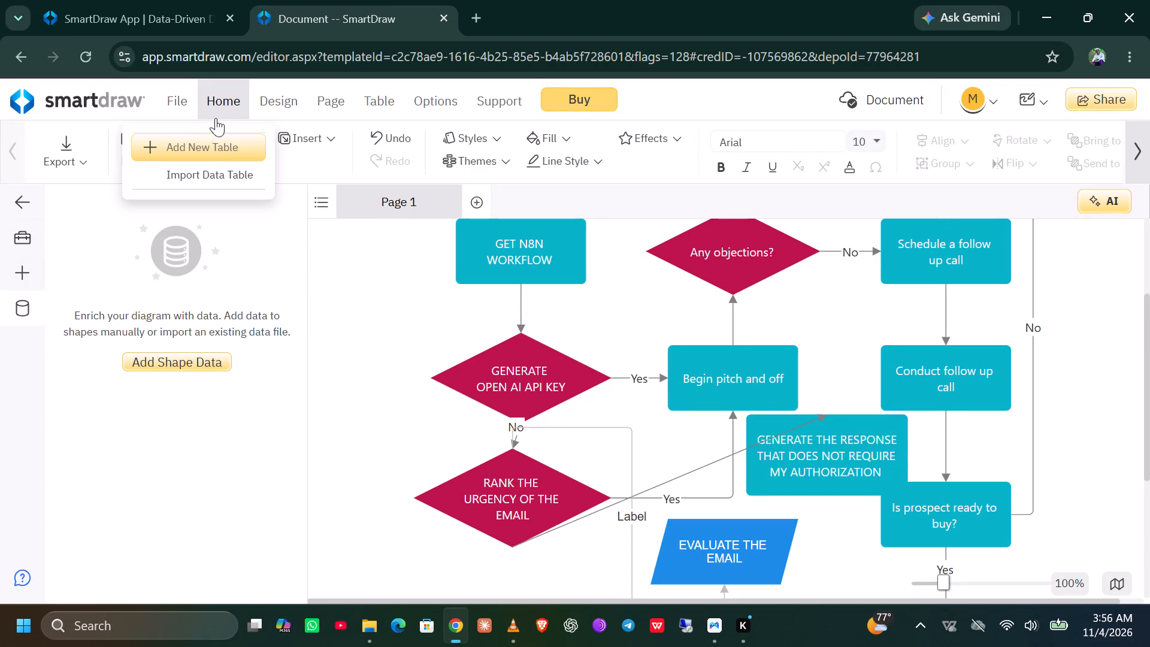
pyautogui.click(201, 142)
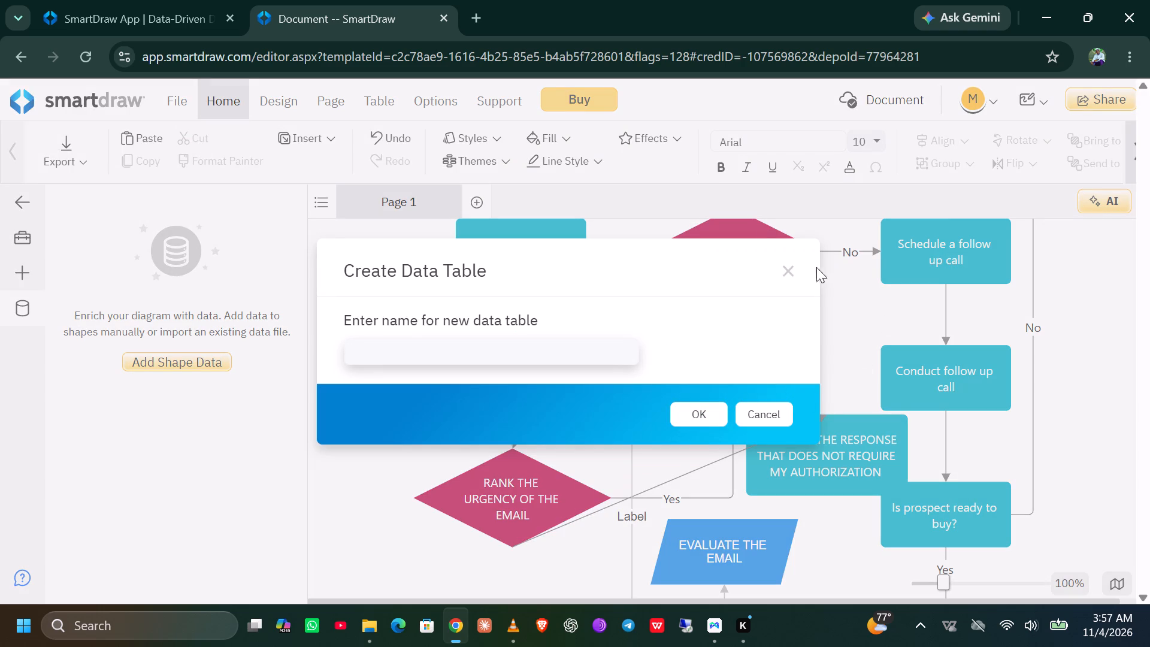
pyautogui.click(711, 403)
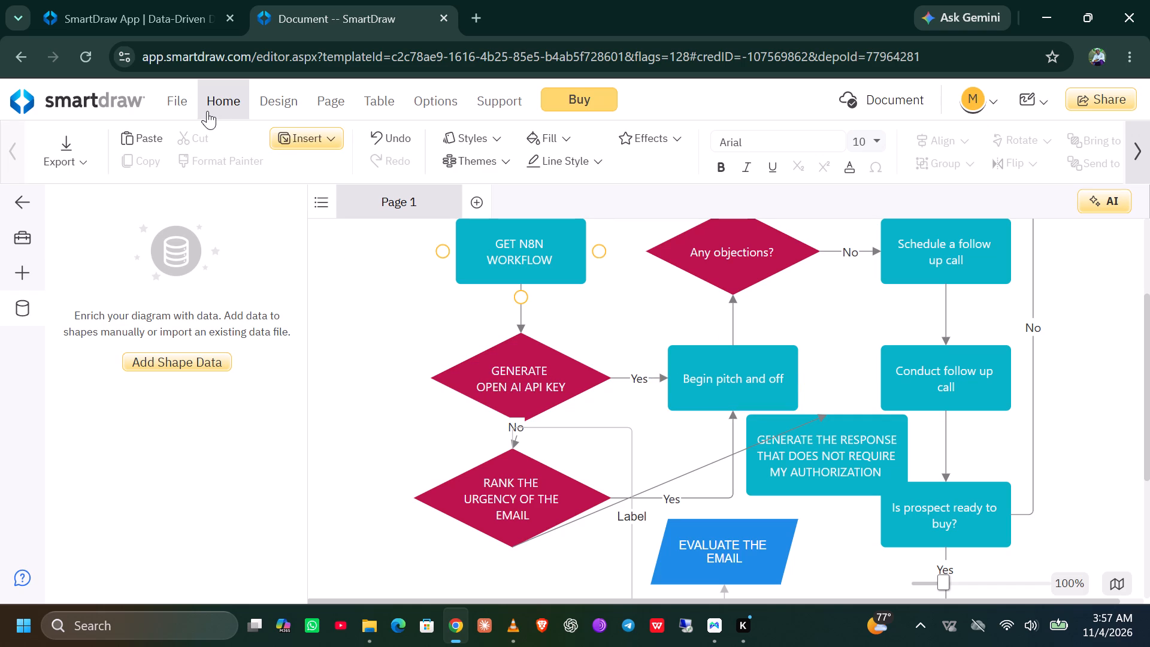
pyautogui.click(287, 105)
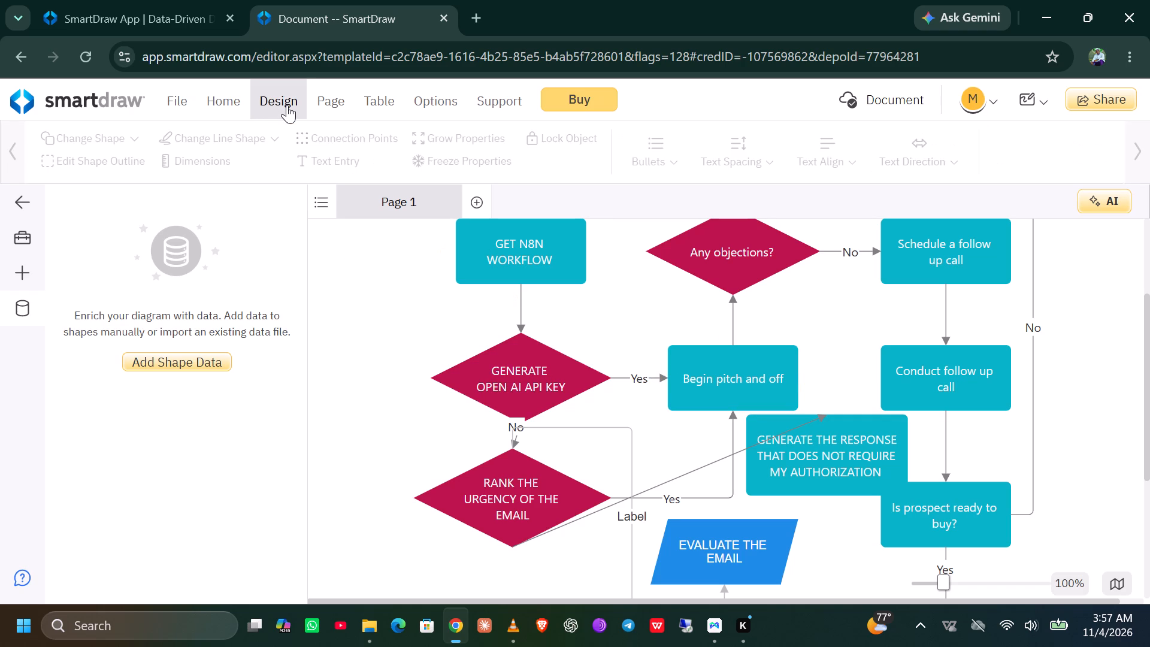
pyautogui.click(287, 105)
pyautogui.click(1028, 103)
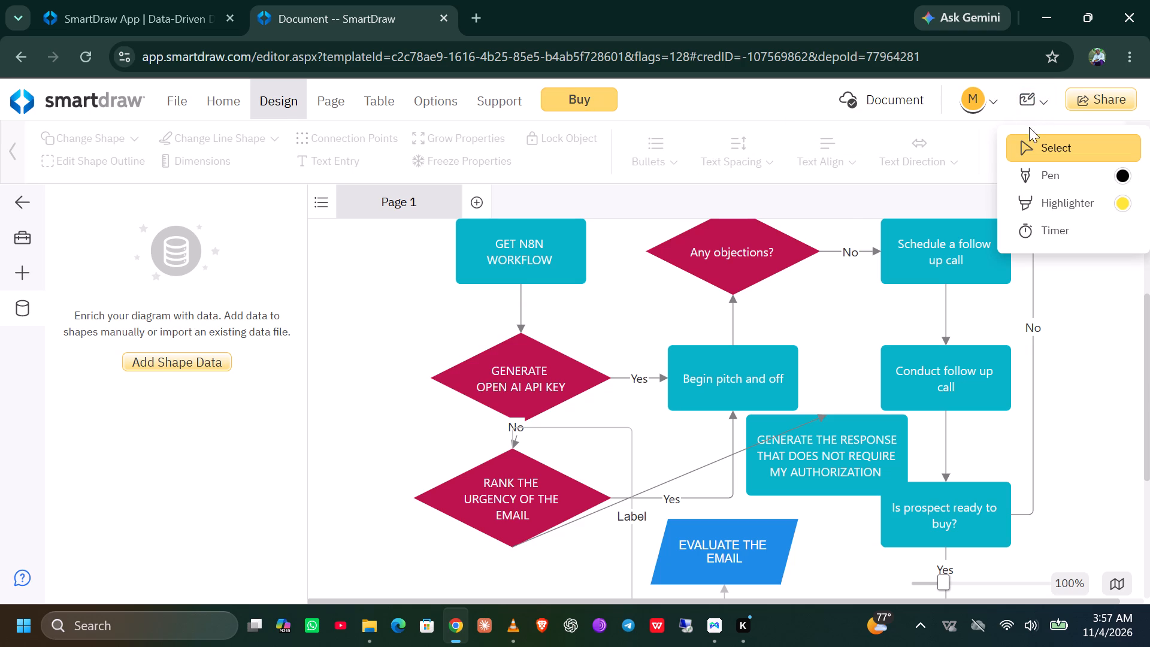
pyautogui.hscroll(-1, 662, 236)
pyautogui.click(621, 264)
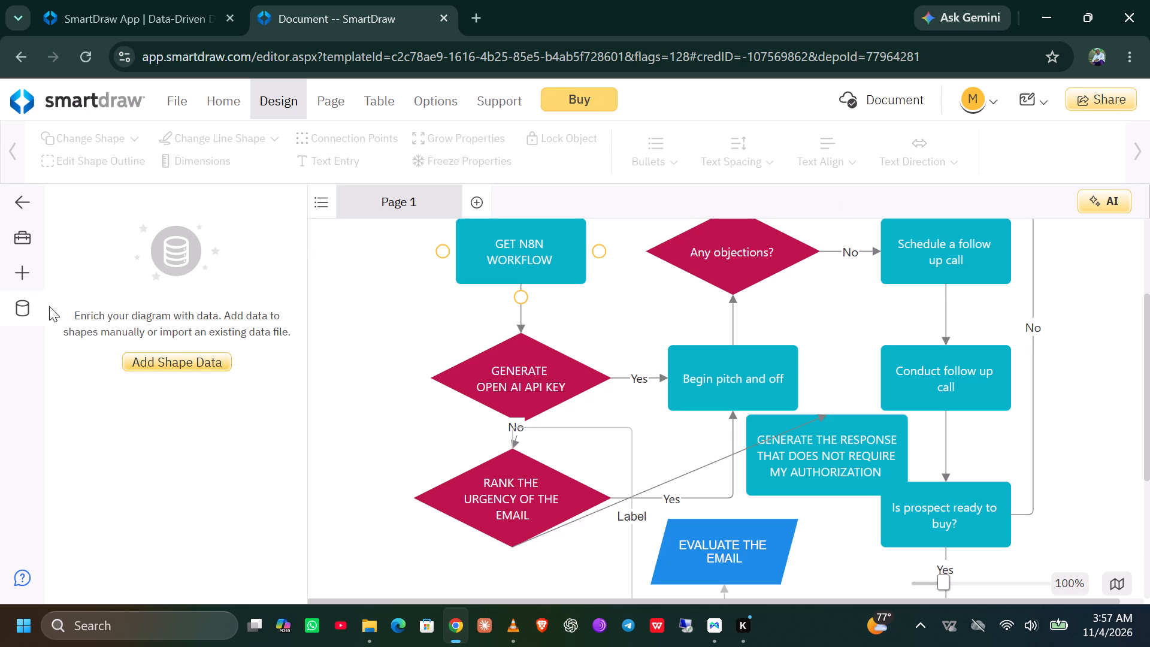
# Place a one-column vertical swim lane container from the Containers symbols over the flowchart's leftmost column of shapes.
pyautogui.click(21, 237)
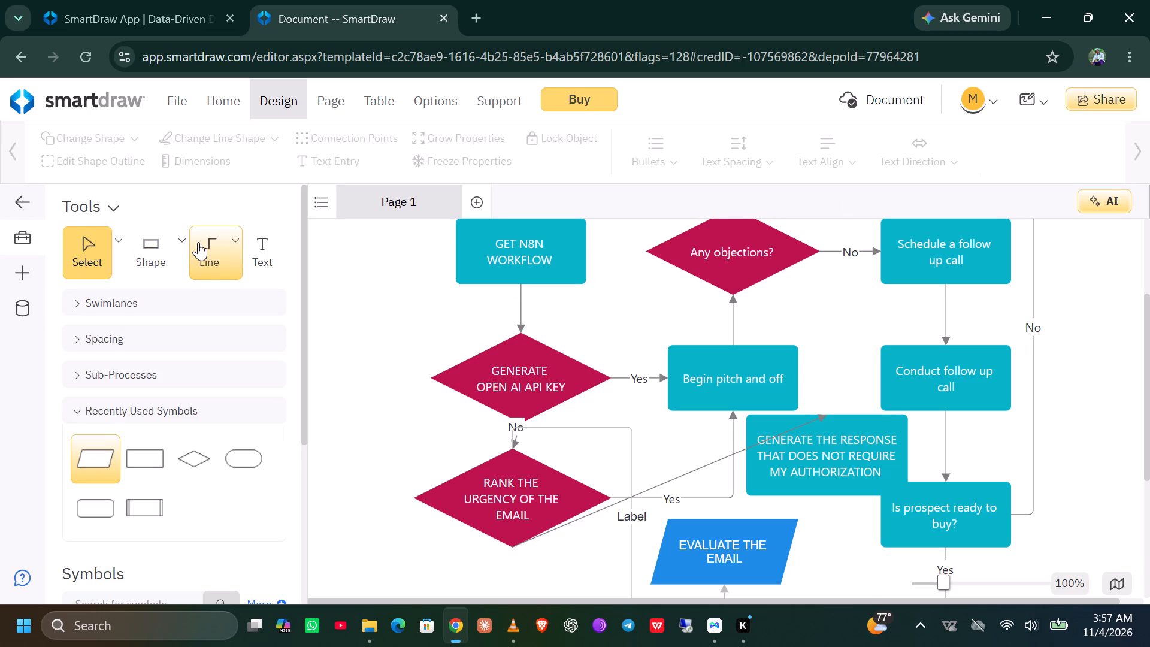
pyautogui.scroll(-3, 198, 247)
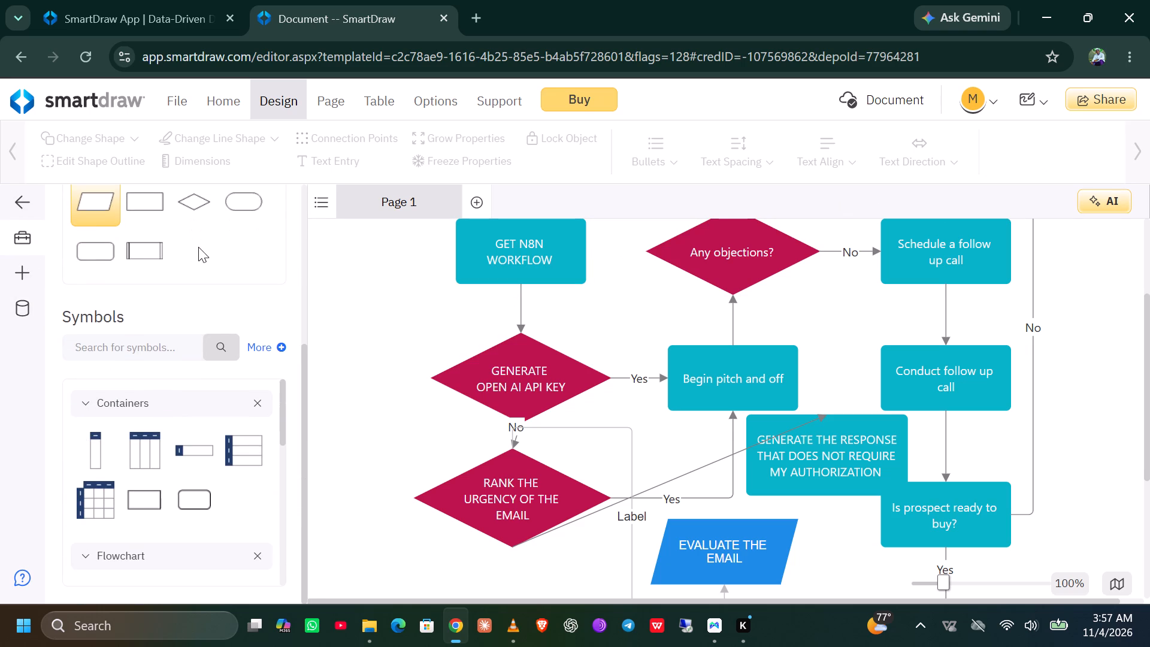
pyautogui.scroll(-1, 198, 247)
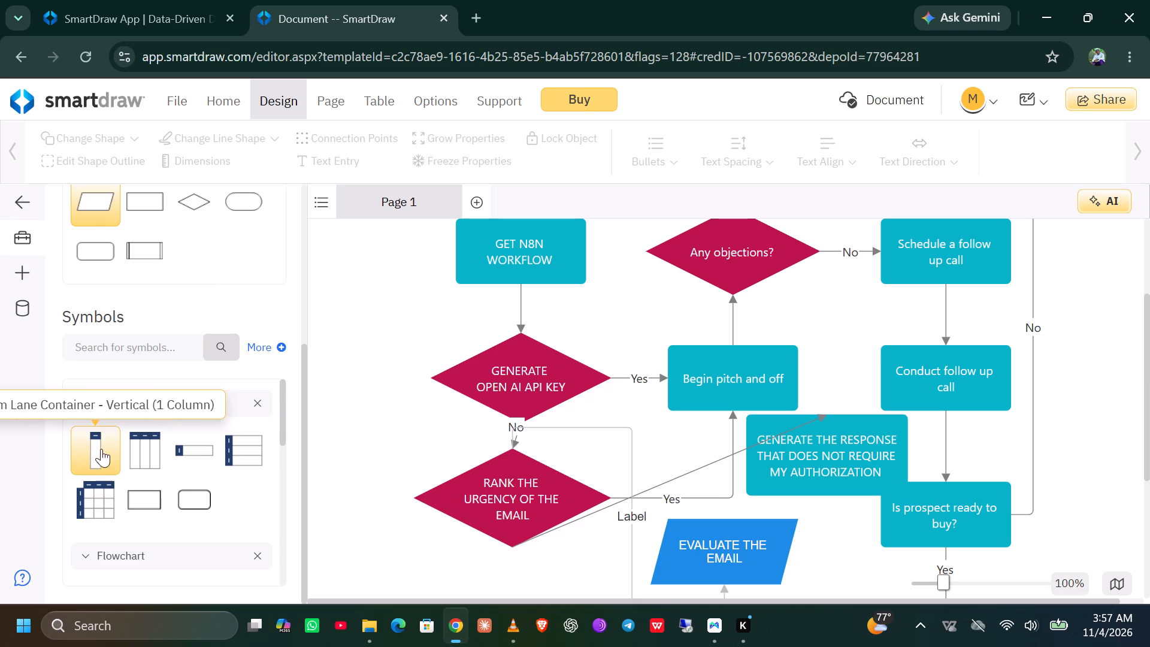
pyautogui.click(96, 446)
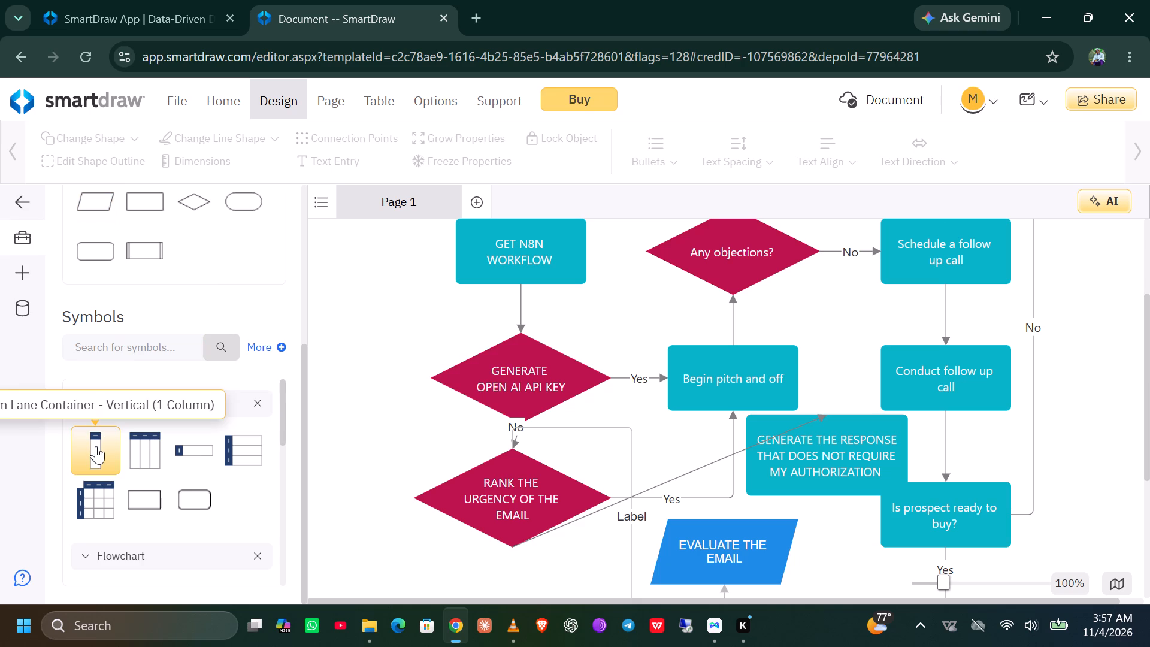
pyautogui.moveTo(96, 446); pyautogui.dragTo(424, 426)
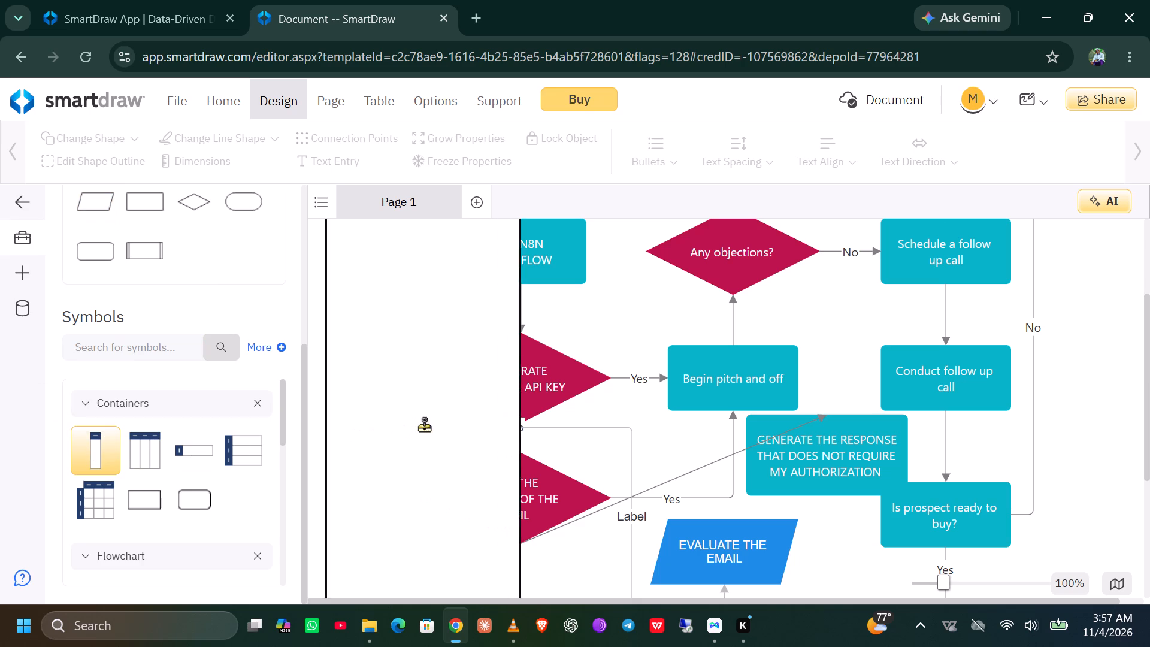
pyautogui.moveTo(424, 426); pyautogui.dragTo(457, 395)
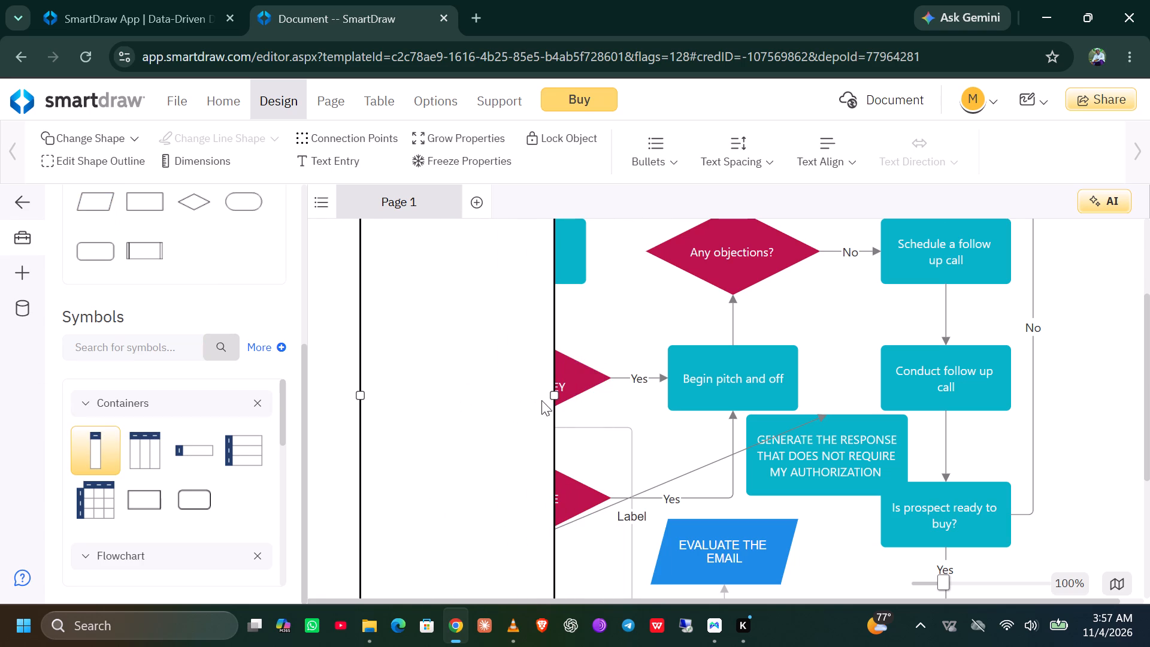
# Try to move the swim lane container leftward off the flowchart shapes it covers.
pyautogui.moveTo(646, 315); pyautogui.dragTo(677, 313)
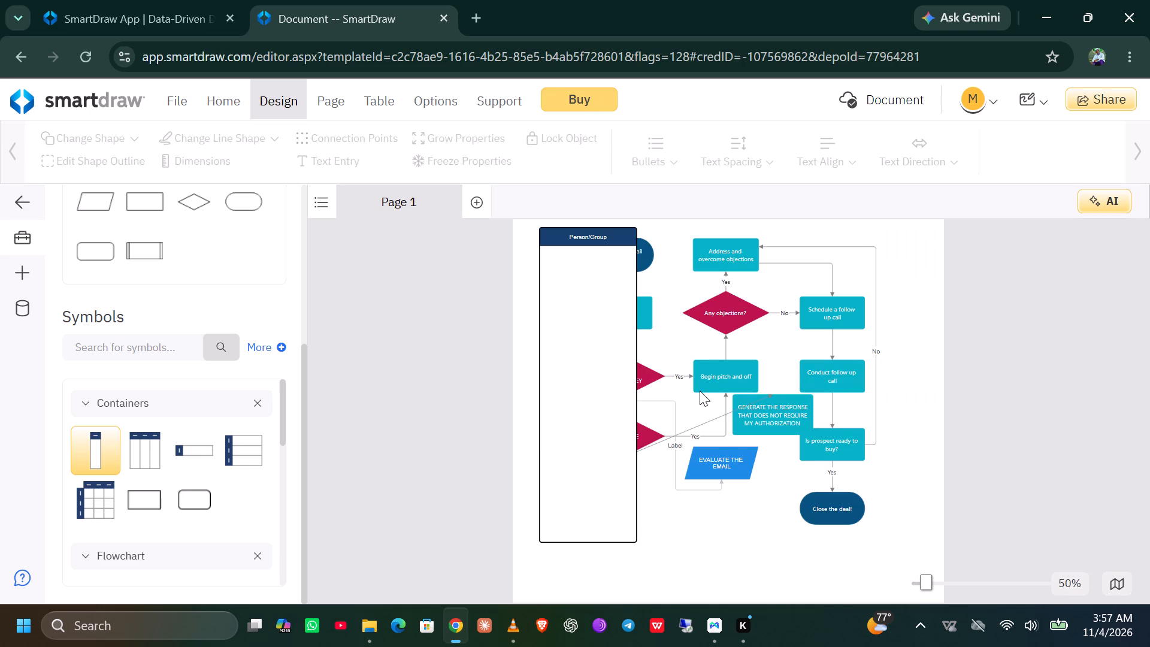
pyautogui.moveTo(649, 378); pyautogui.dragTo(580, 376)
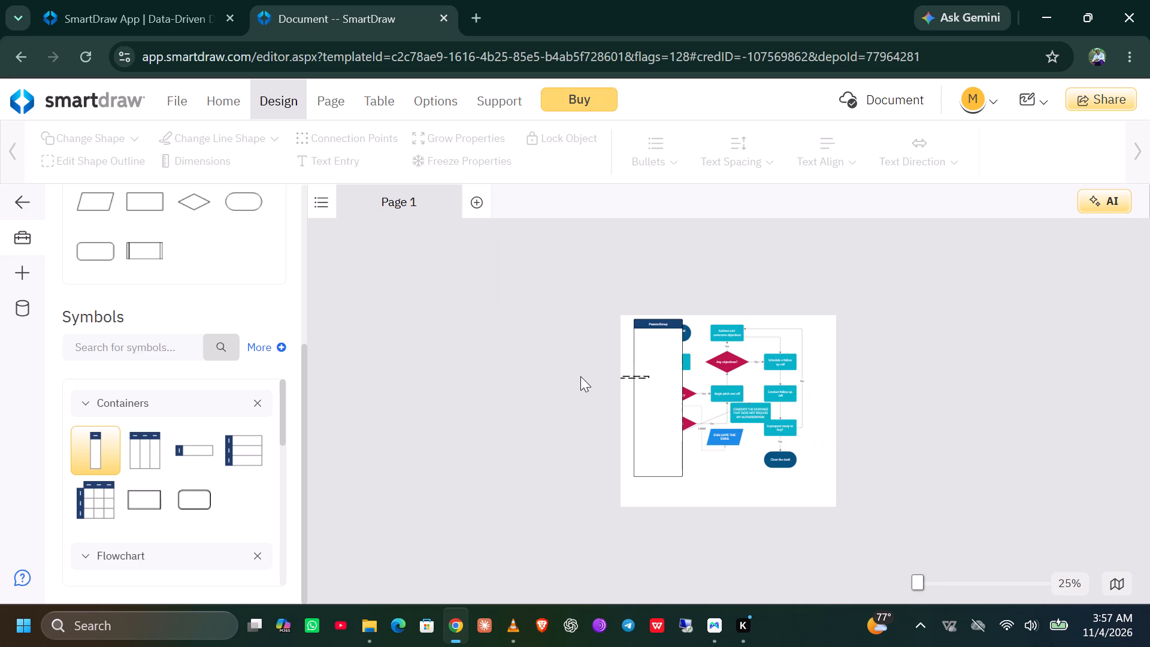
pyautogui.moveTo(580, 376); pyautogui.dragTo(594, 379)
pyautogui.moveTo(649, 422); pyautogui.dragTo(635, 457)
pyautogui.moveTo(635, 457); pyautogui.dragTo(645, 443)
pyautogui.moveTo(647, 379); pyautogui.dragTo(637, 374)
# Select the "Any objections?" decision diamond in the flowchart.
pyautogui.moveTo(674, 329); pyautogui.dragTo(770, 385)
pyautogui.click(728, 361)
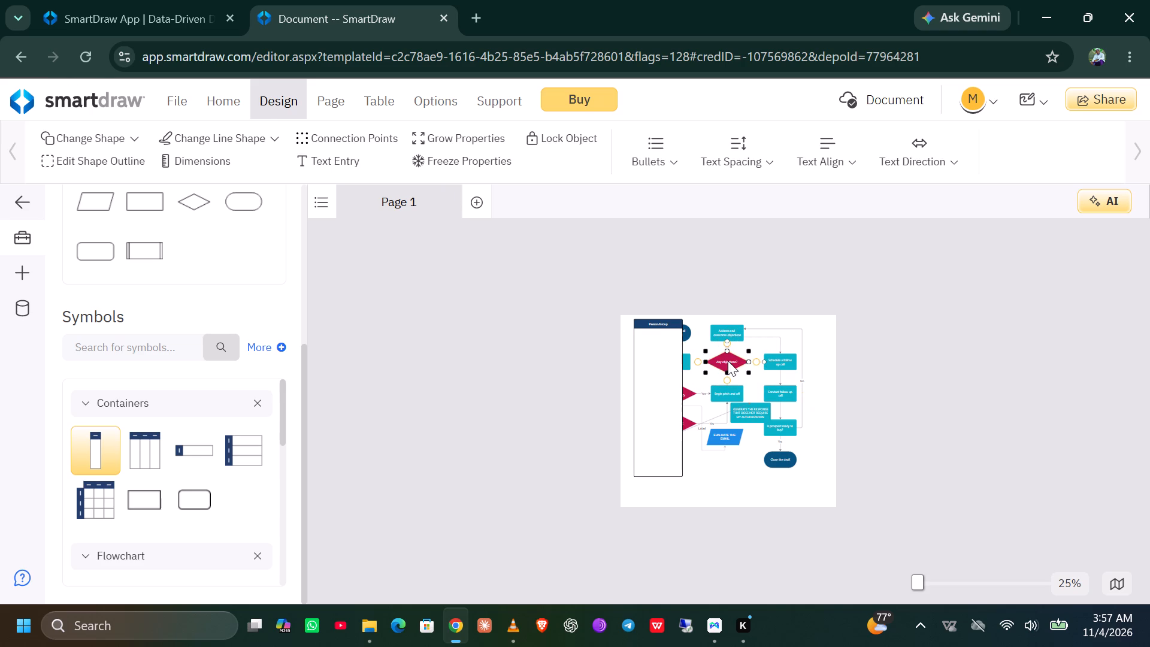
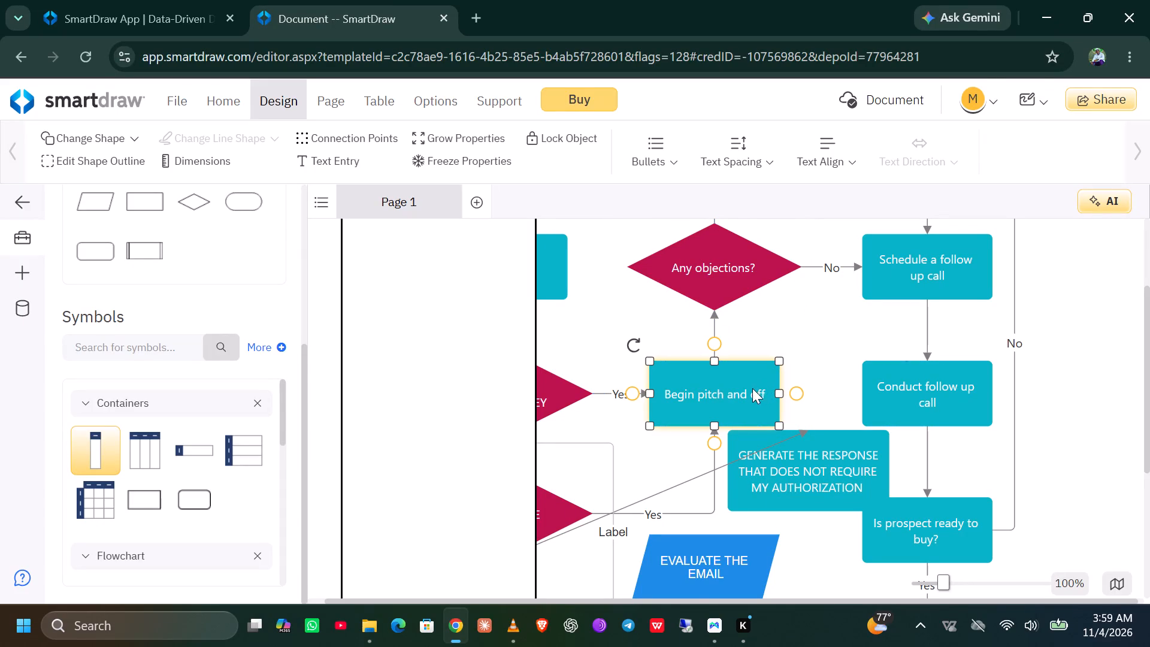
# Replace the text of the "Begin pitch and off" process box with "CONNECT TO MY WHATSAP API".
pyautogui.doubleClick(767, 395)
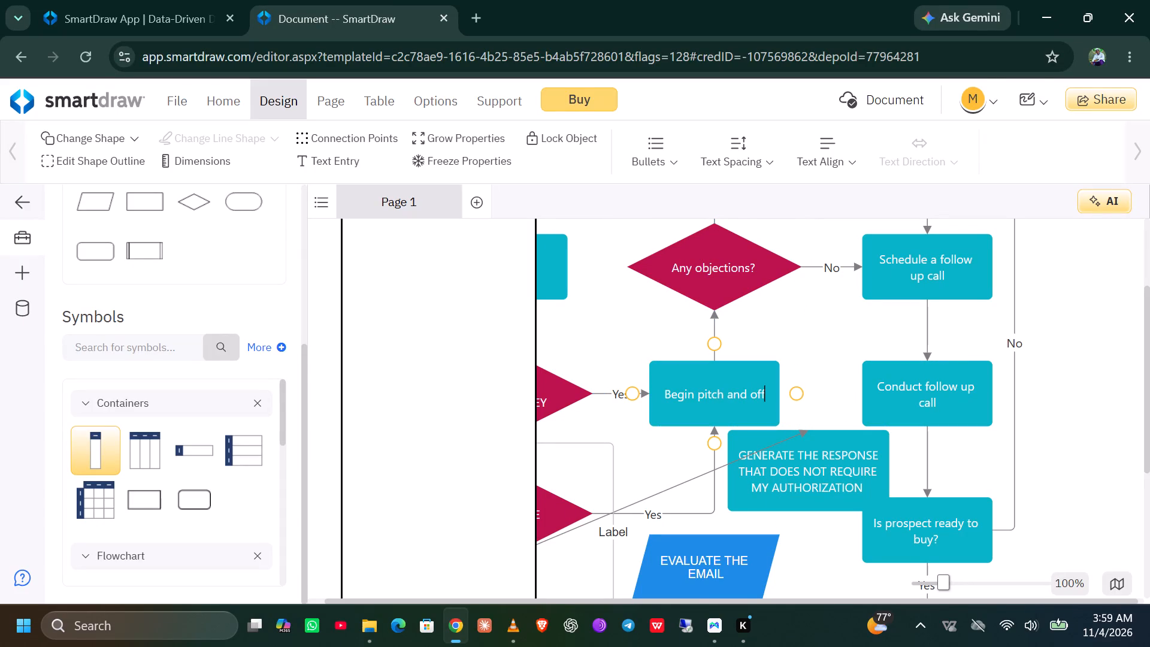
pyautogui.press('BackSpace')
pyautogui.press('BackSpace')
pyautogui.press('BackSpace')
pyautogui.press('BackSpace')
pyautogui.press('BackSpace')
pyautogui.press('BackSpace')
pyautogui.press('BackSpace')
pyautogui.press('BackSpace')
pyautogui.press('BackSpace')
pyautogui.press('BackSpace')
pyautogui.press('BackSpace')
pyautogui.press('BackSpace')
pyautogui.press('BackSpace')
pyautogui.press('BackSpace')
pyautogui.press('BackSpace')
pyautogui.press('BackSpace')
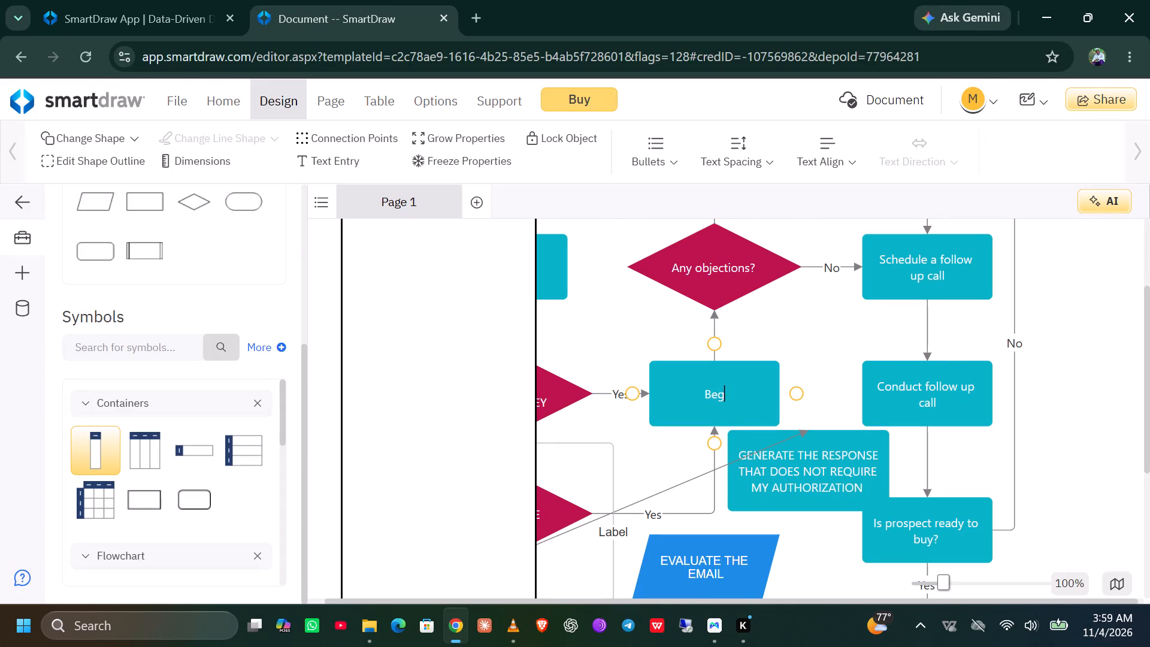
pyautogui.press('BackSpace')
pyautogui.press('BackSpace')
pyautogui.press('BackSpace')
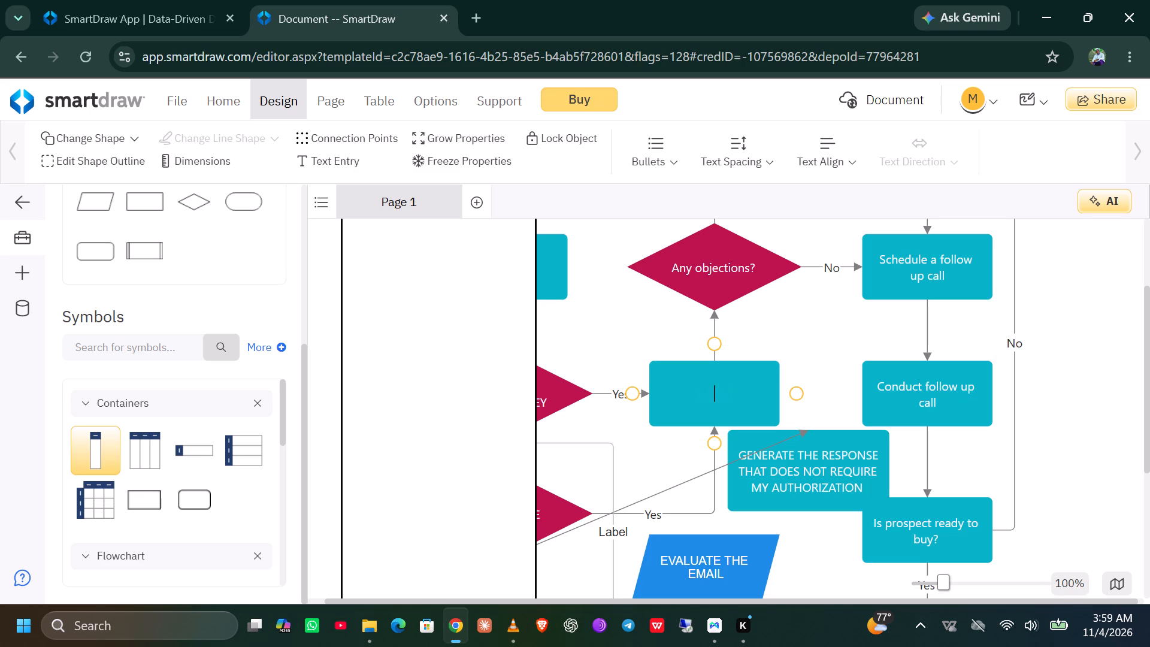
pyautogui.press('v')
pyautogui.press('BackSpace')
pyautogui.write('CONNECT T')
pyautogui.write('O MY WHATSAP API')
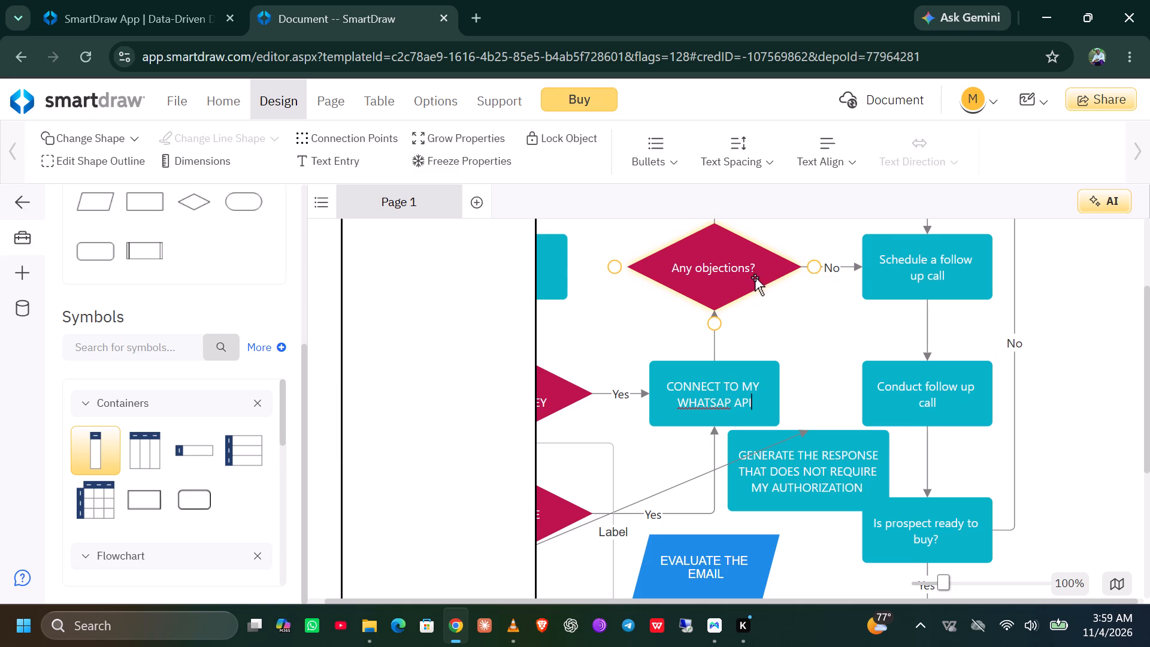
# Replace the text of the "Any objections?" decision diamond with "API KEY TO RE-READ THE WORK AND SUBMITT APPROVAL".
pyautogui.click(755, 277)
pyautogui.click(759, 270)
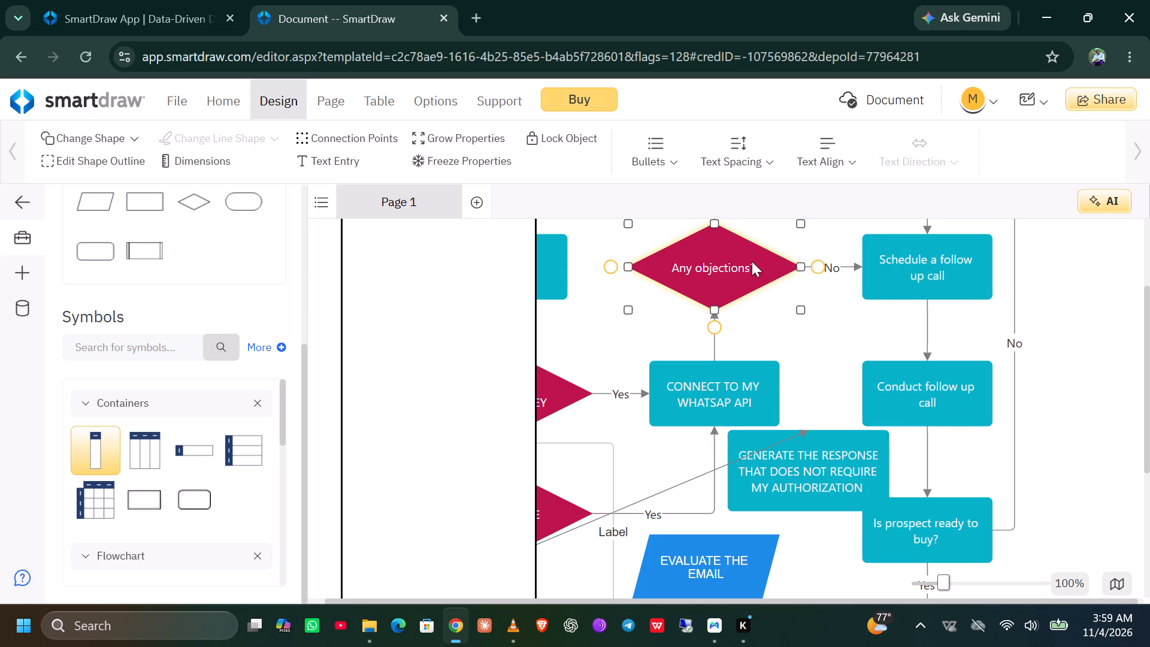
pyautogui.click(755, 261)
pyautogui.doubleClick(755, 261)
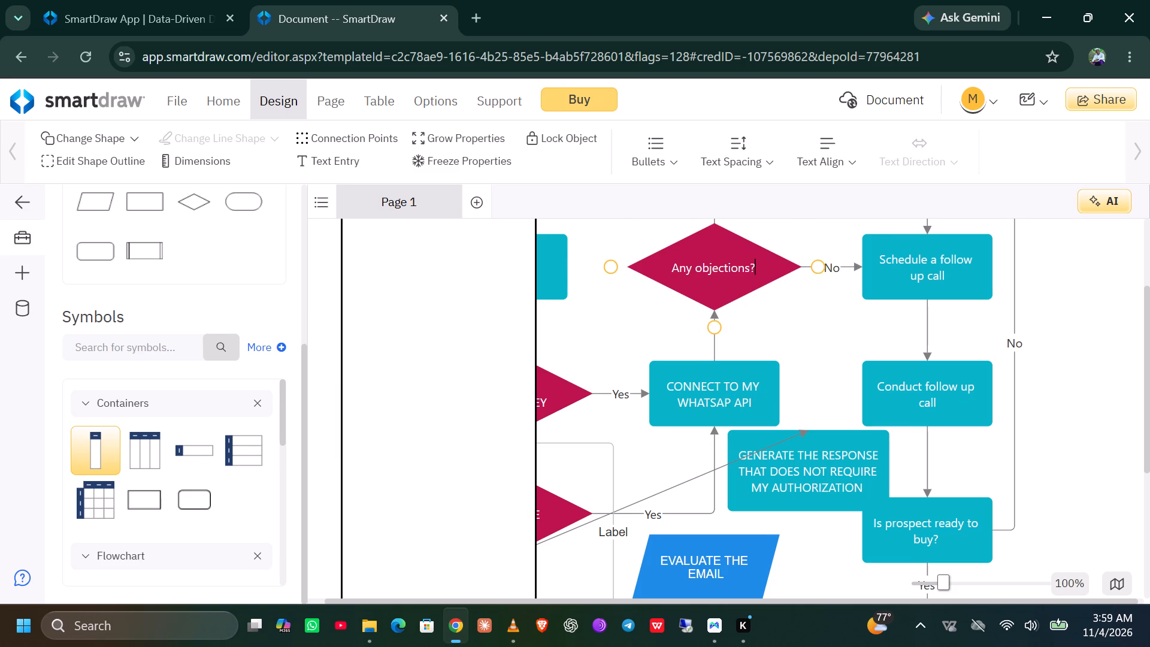
pyautogui.press('BackSpace')
pyautogui.press('BackSpace')
pyautogui.press('BackSpace')
pyautogui.press('BackSpace')
pyautogui.press('BackSpace')
pyautogui.press('BackSpace')
pyautogui.press('BackSpace')
pyautogui.press('BackSpace')
pyautogui.press('BackSpace')
pyautogui.press('BackSpace')
pyautogui.press('BackSpace')
pyautogui.press('BackSpace')
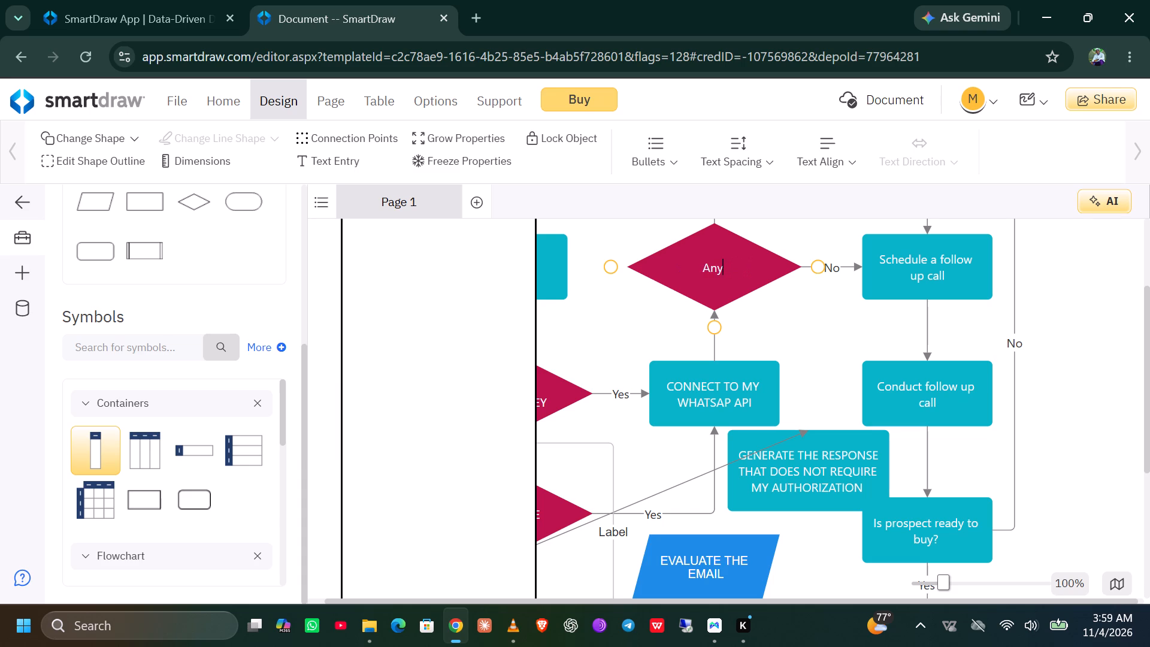
pyautogui.press('BackSpace')
pyautogui.press('BackSpace')
pyautogui.press('BackSpace')
pyautogui.write('API KEY TO RE')
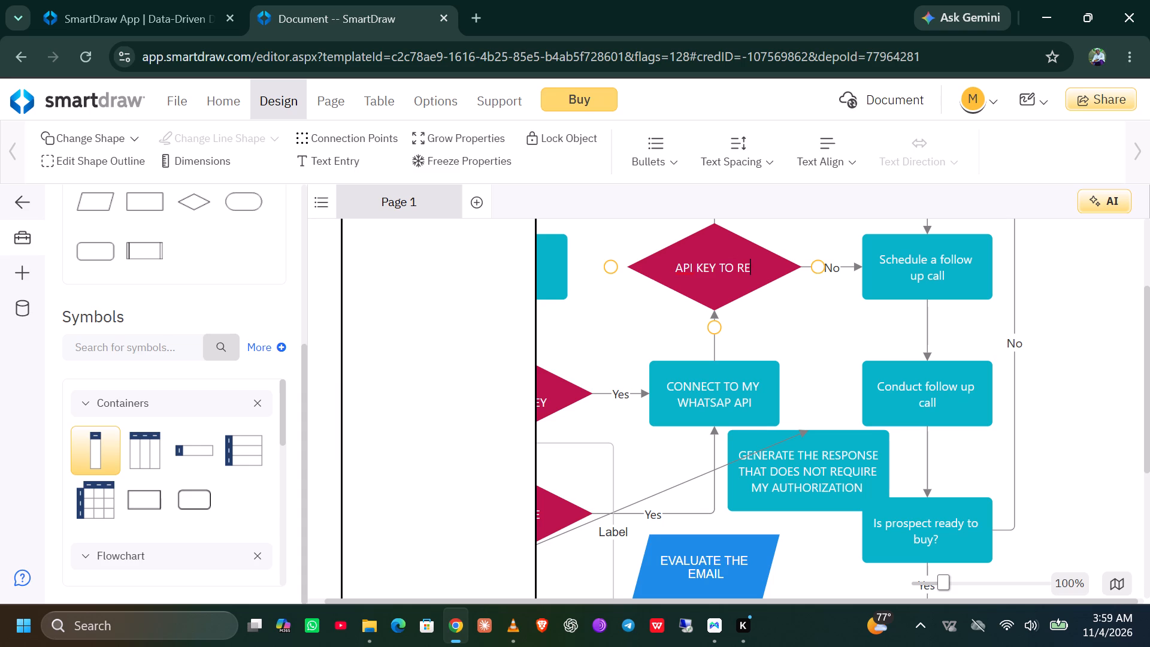
pyautogui.press('=')
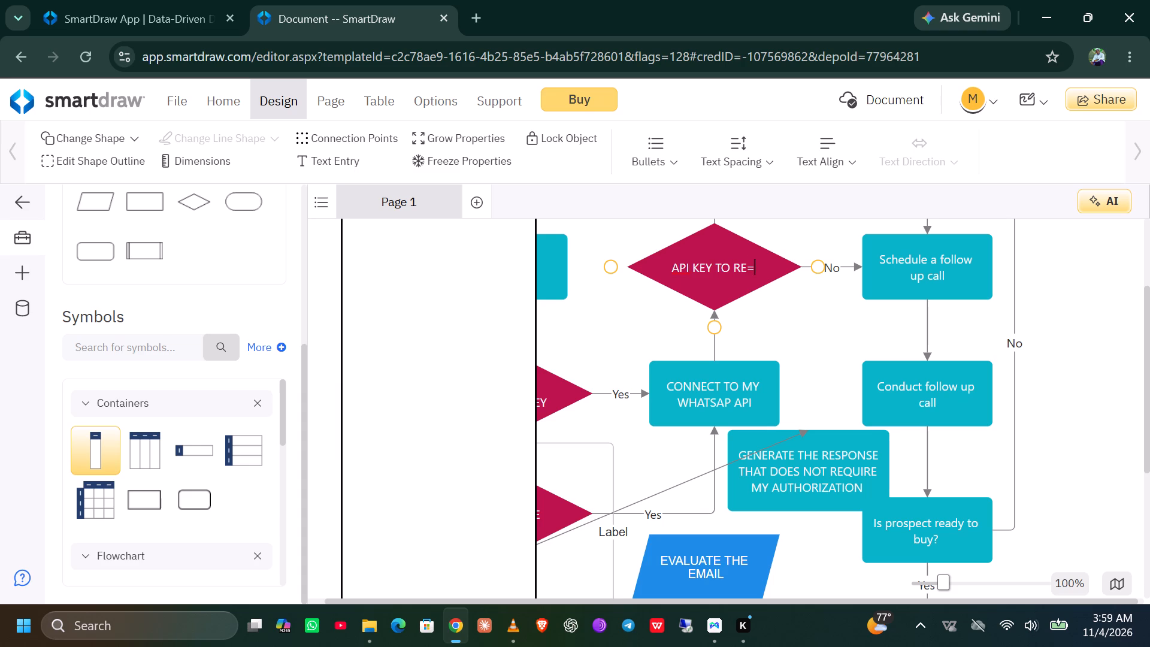
pyautogui.press('BackSpace')
pyautogui.press('-')
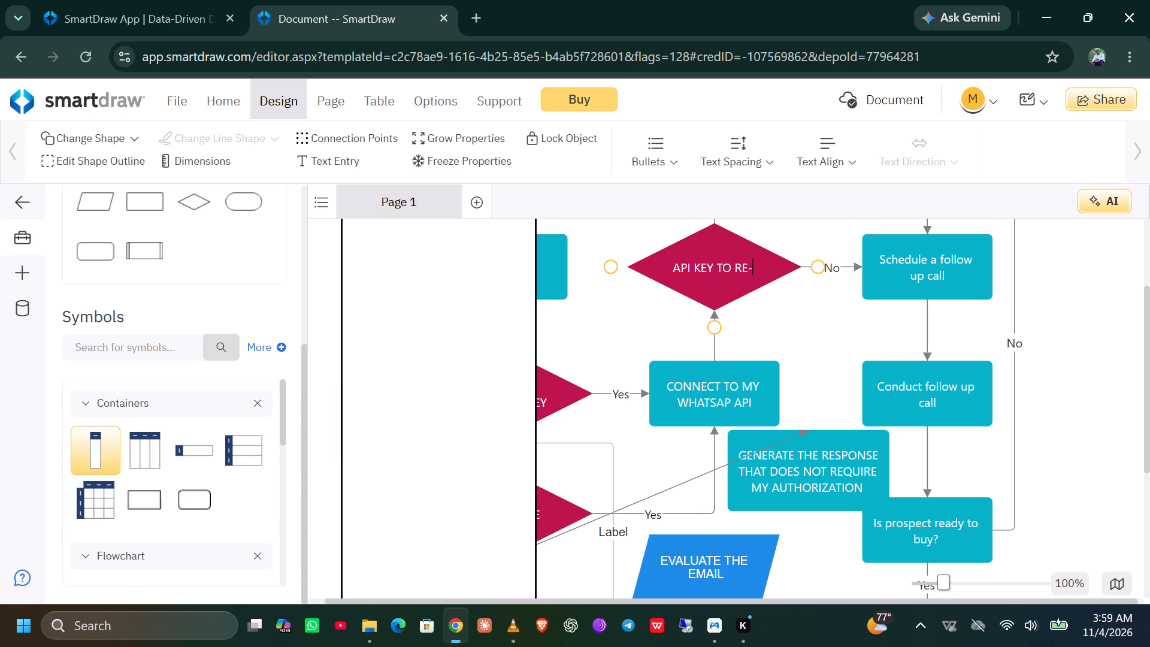
pyautogui.write('READ')
pyautogui.press('space')
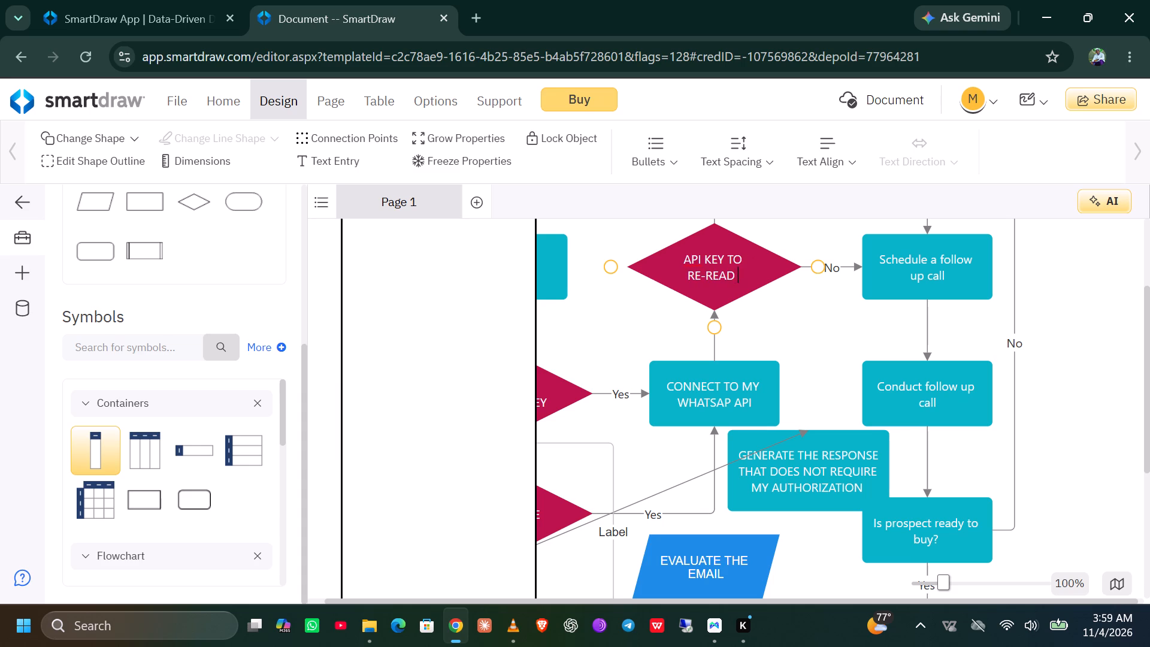
pyautogui.press('t')
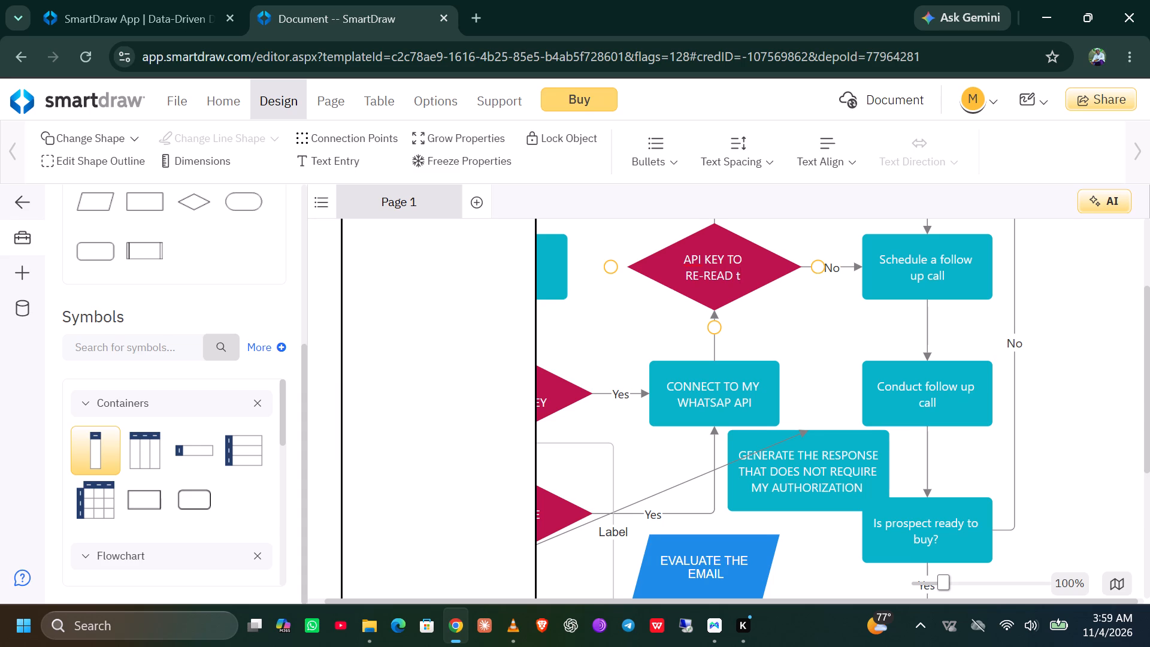
pyautogui.write('he')
pyautogui.press('space')
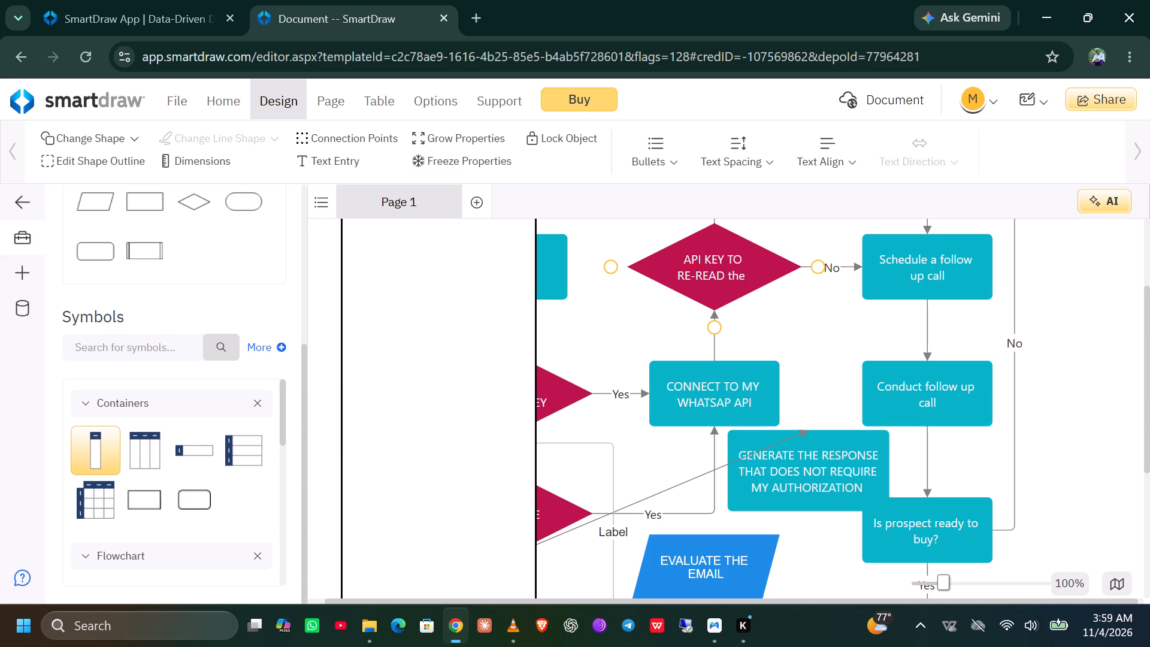
pyautogui.press('BackSpace')
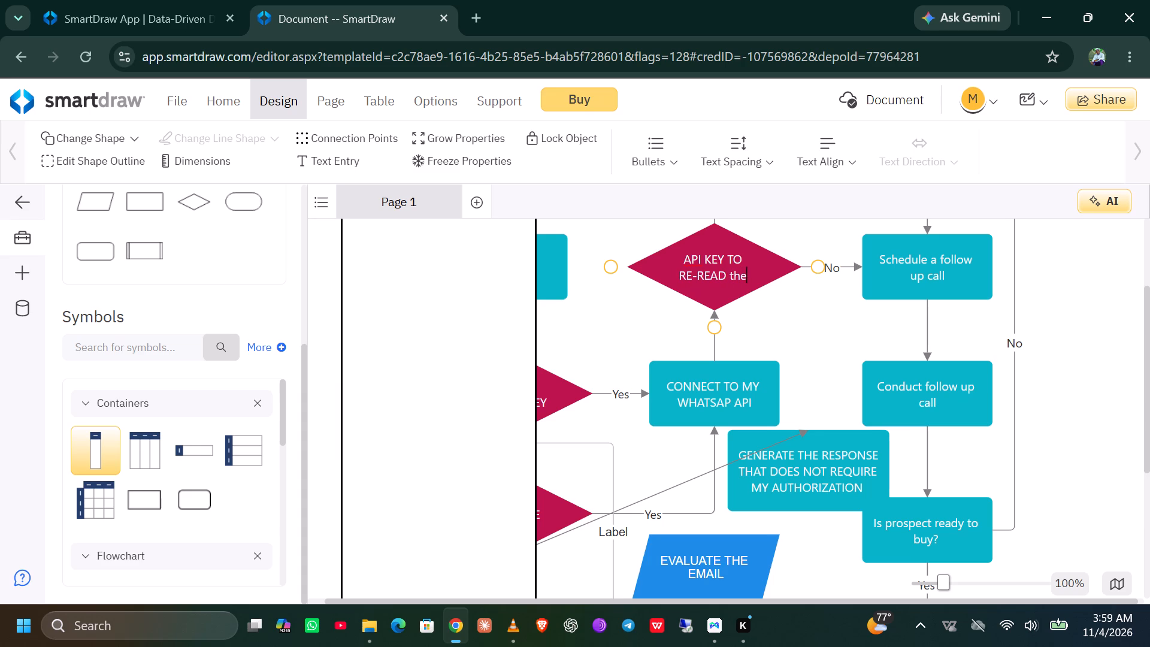
pyautogui.press('BackSpace')
pyautogui.press('BackSpace')
pyautogui.press('BackSpace')
pyautogui.write('TE')
pyautogui.press('BackSpace')
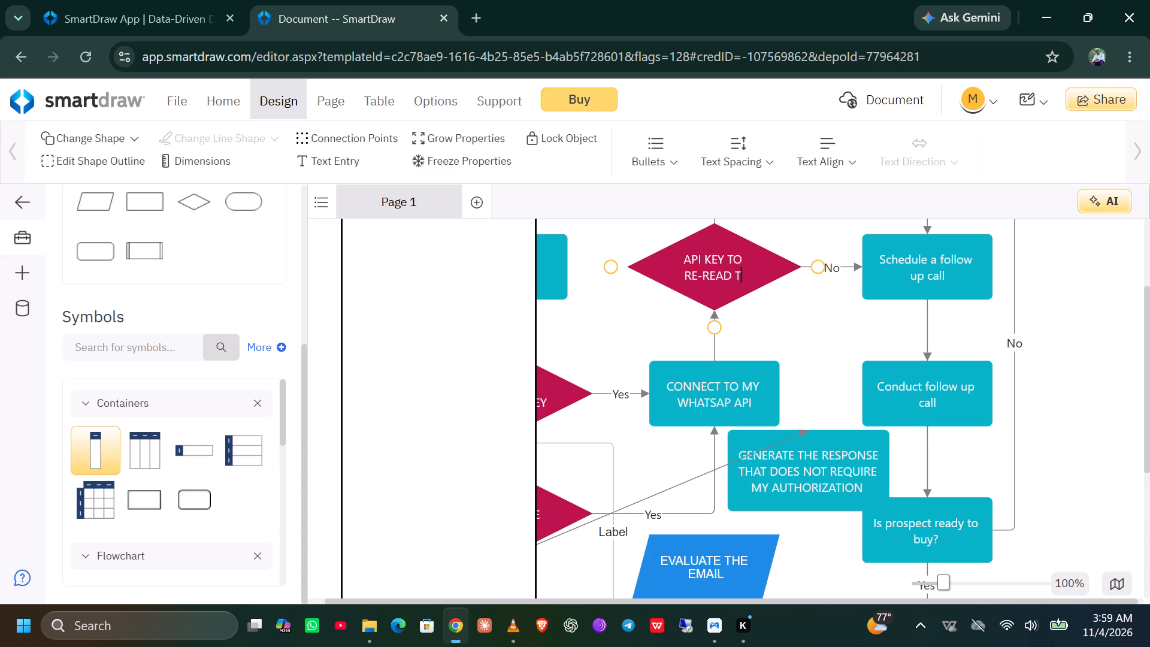
pyautogui.write('HE WOREK')
pyautogui.press('space')
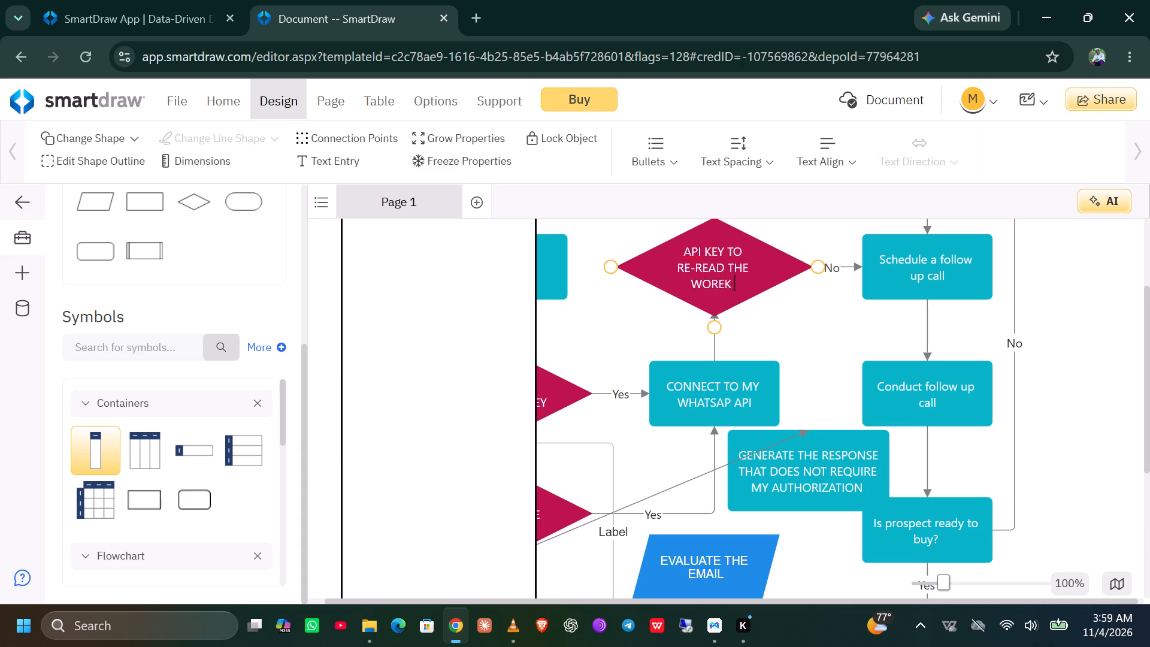
pyautogui.press('BackSpace')
pyautogui.press('BackSpace')
pyautogui.press('BackSpace')
pyautogui.write('K')
pyautogui.press('space')
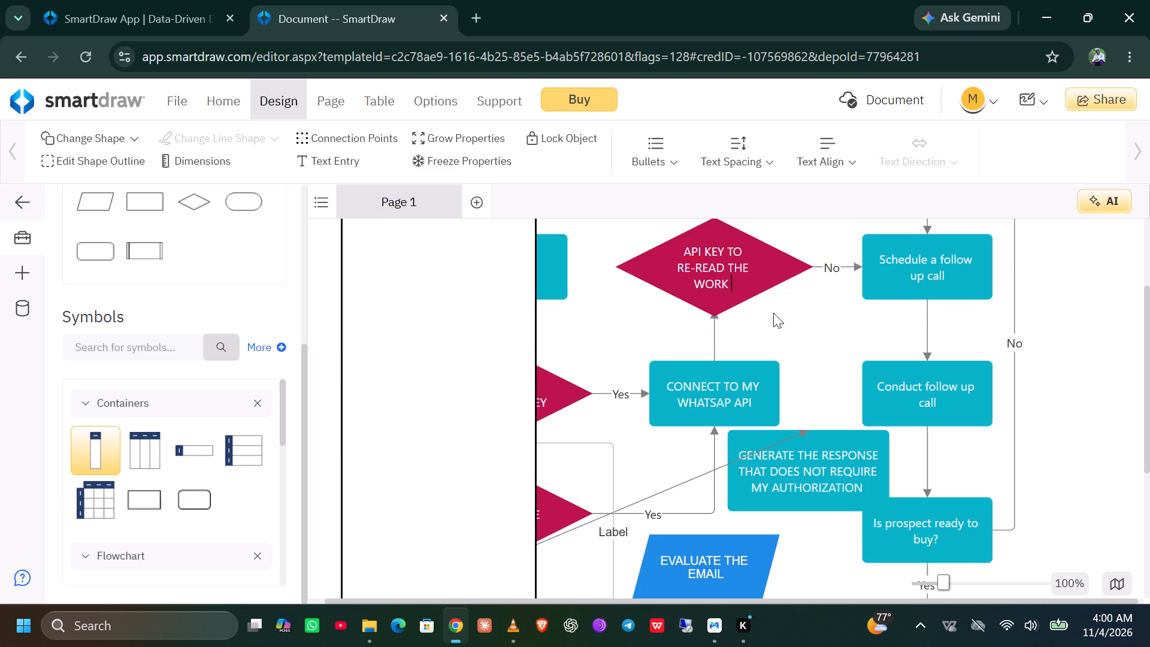
pyautogui.write('AND SUBMITT APPROVAL')
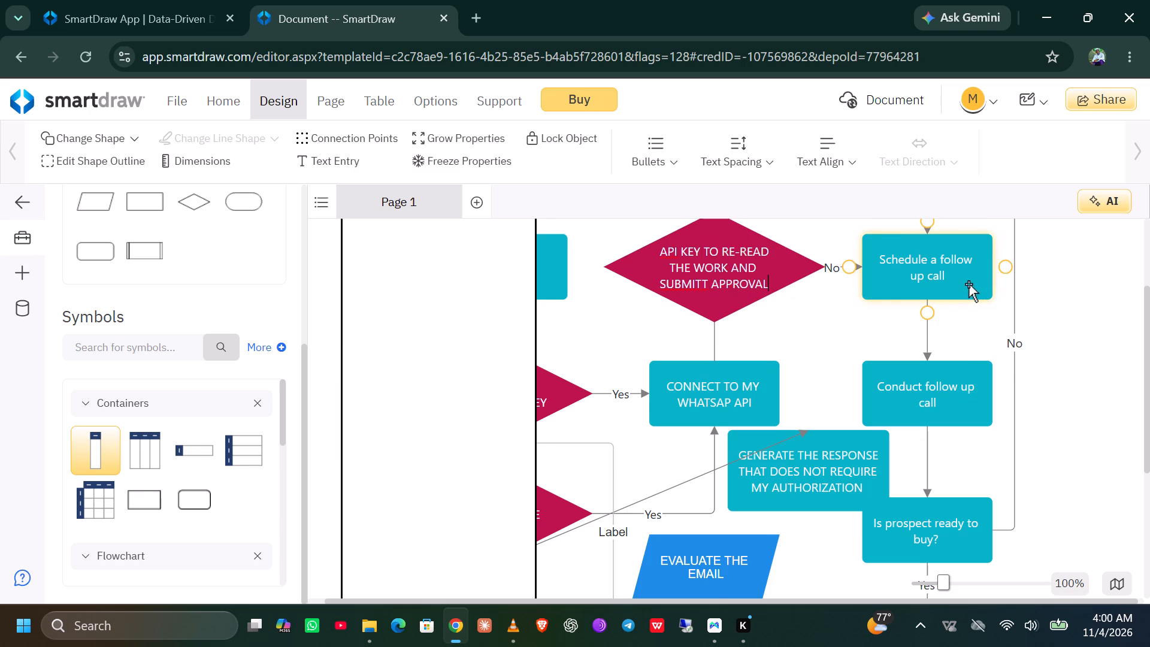
# Replace the text of the "Schedule a follow up call" box with "I CORNFIRM THE EMAIL".
pyautogui.click(969, 284)
pyautogui.click(958, 290)
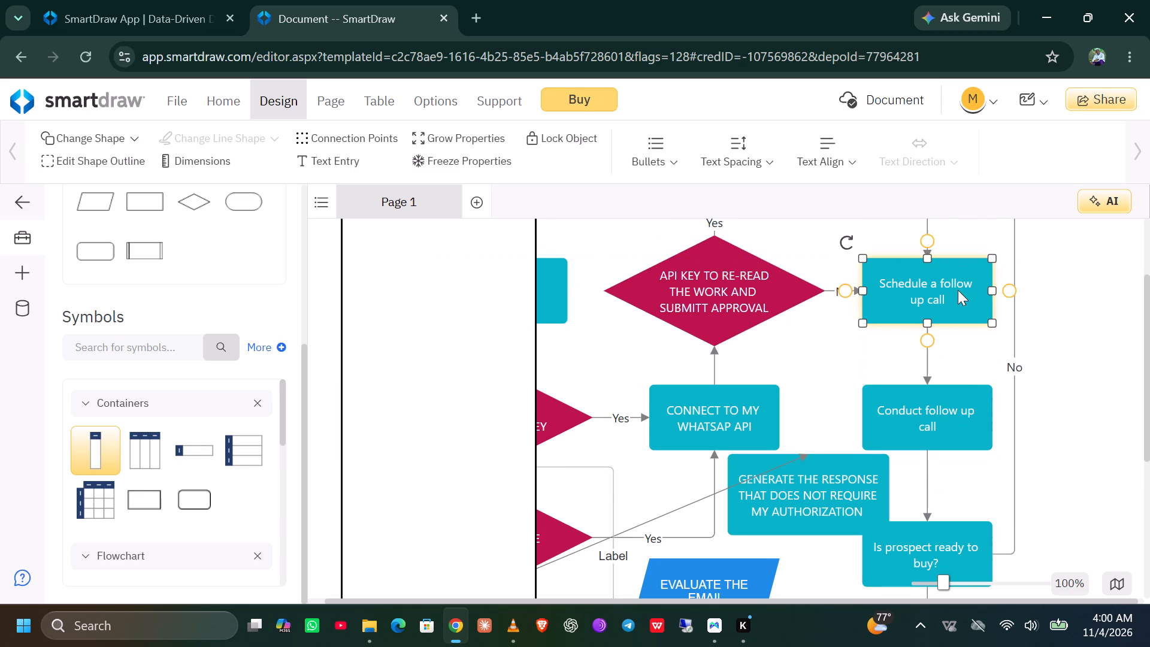
pyautogui.click(947, 294)
pyautogui.doubleClick(966, 293)
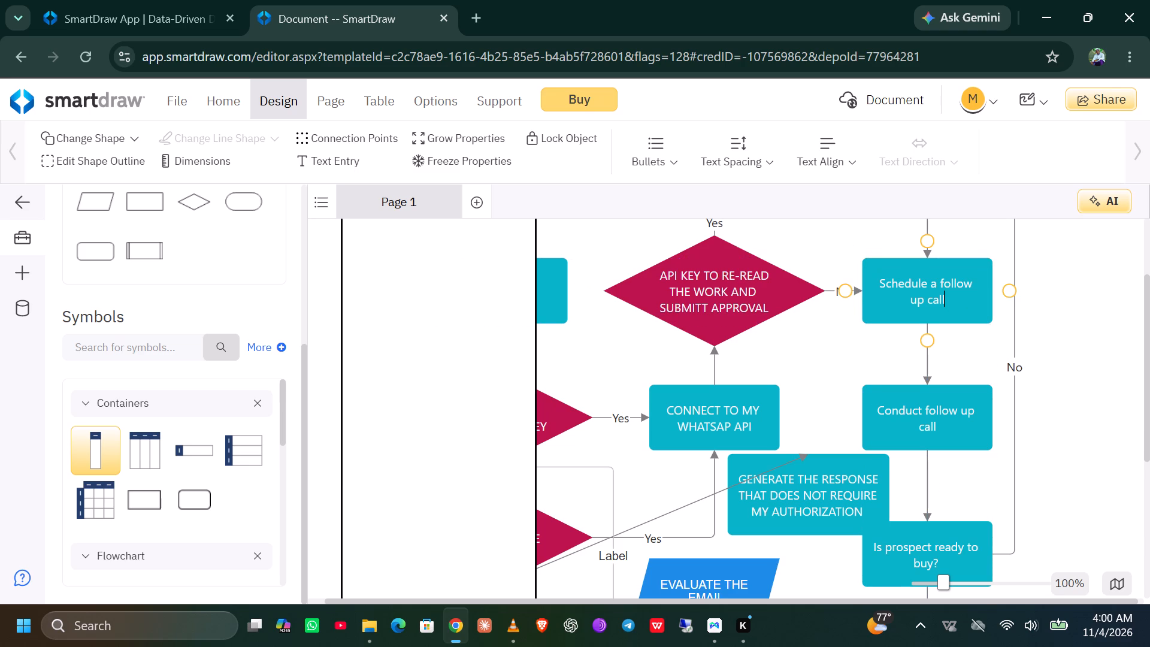
pyautogui.press('BackSpace')
pyautogui.press('BackSpace')
pyautogui.press('BackSpace')
pyautogui.press('BackSpace')
pyautogui.press('BackSpace')
pyautogui.press('BackSpace')
pyautogui.press('BackSpace')
pyautogui.press('BackSpace')
pyautogui.press('BackSpace')
pyautogui.press('BackSpace')
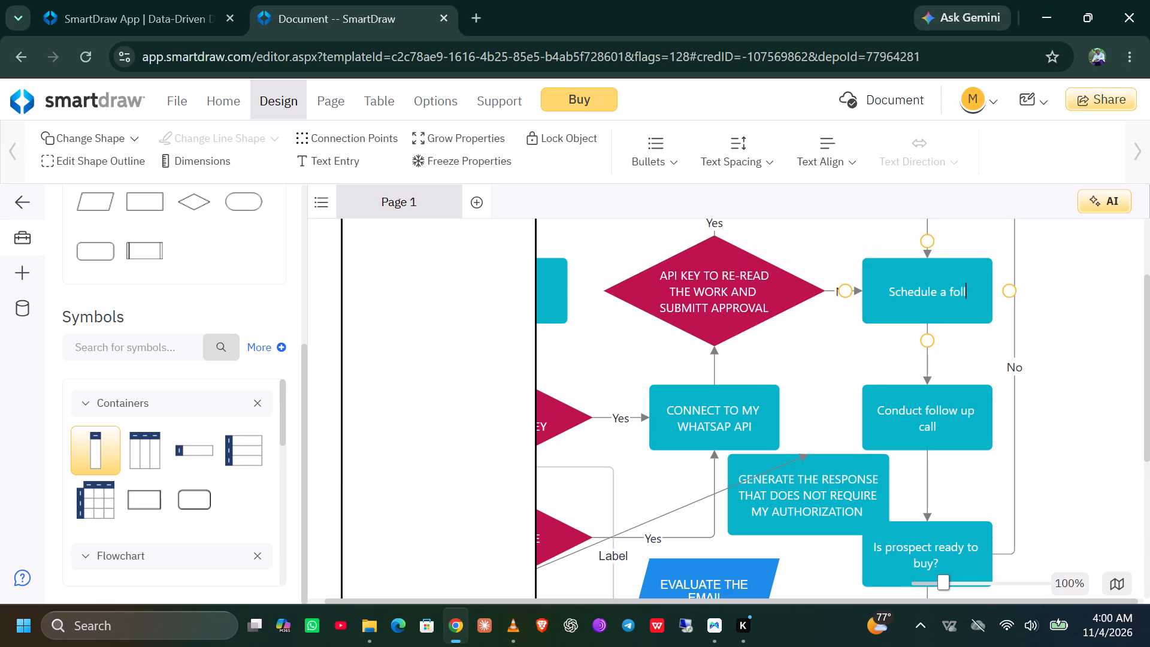
pyautogui.press('BackSpace')
pyautogui.press('BackSpace')
pyautogui.press('BackSpace')
pyautogui.press('BackSpace')
pyautogui.press('BackSpace')
pyautogui.press('BackSpace')
pyautogui.press('BackSpace')
pyautogui.press('BackSpace')
pyautogui.press('BackSpace')
pyautogui.press('BackSpace')
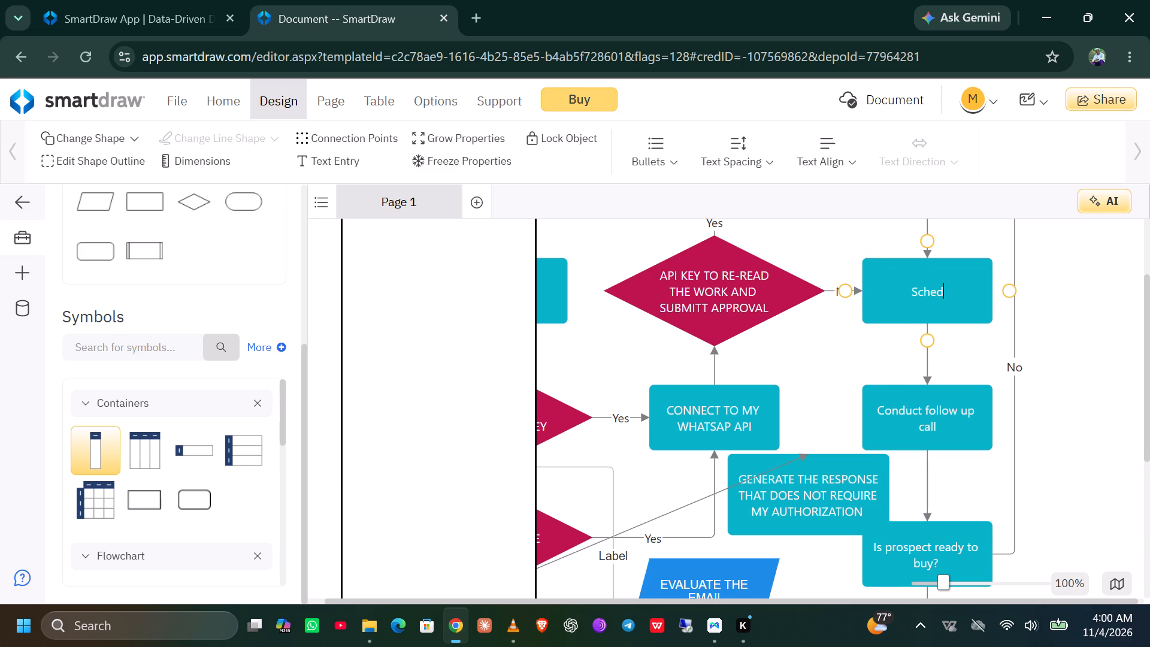
pyautogui.press('BackSpace')
pyautogui.press('BackSpace')
pyautogui.press('BackSpace')
pyautogui.press('BackSpace')
pyautogui.press('BackSpace')
pyautogui.write('I CORNFIRM THE EMAIL')
pyautogui.press('space')
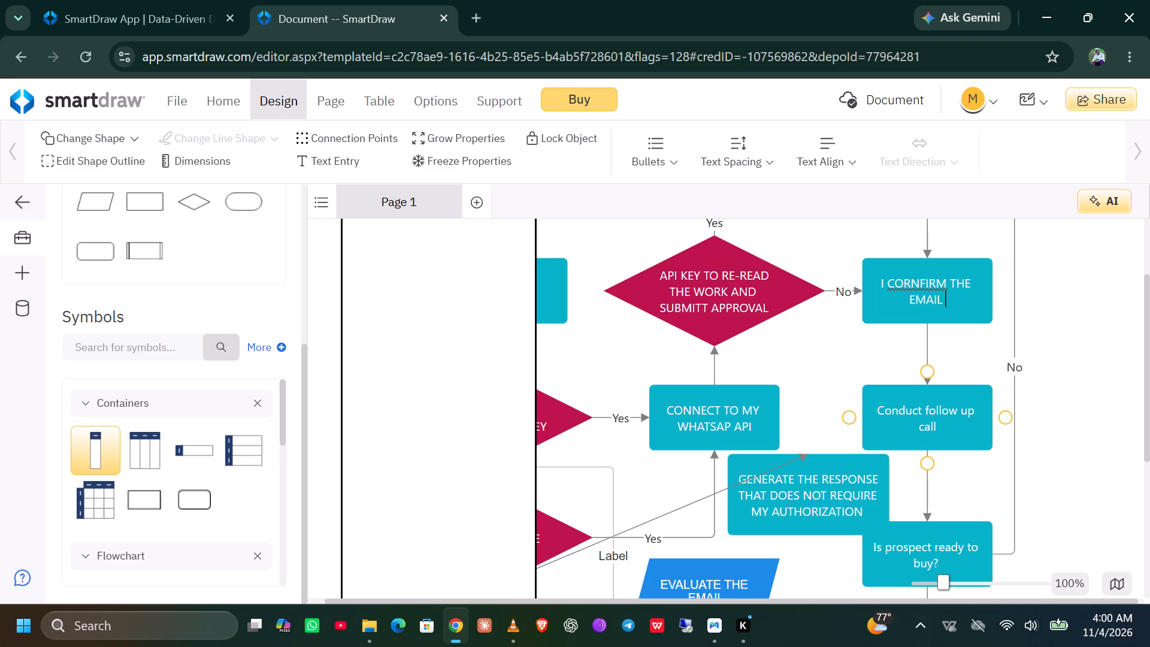
# Switch to MoreLogin and run proxy detection on the proxy settings being edited.
pyautogui.click(715, 621)
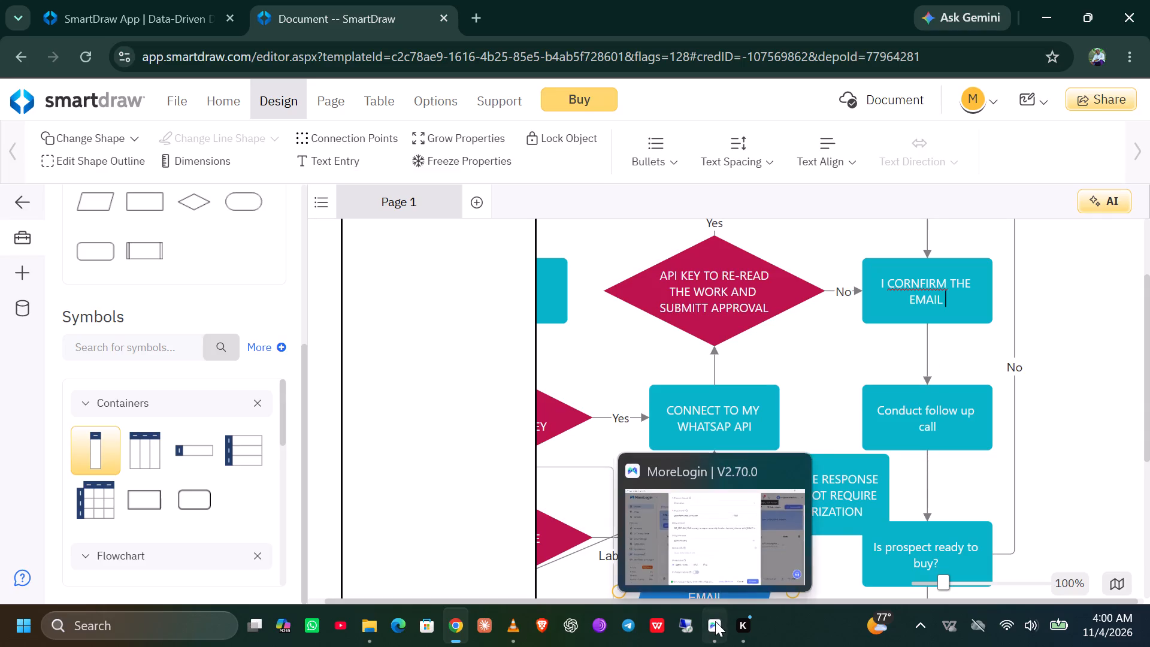
pyautogui.click(649, 570)
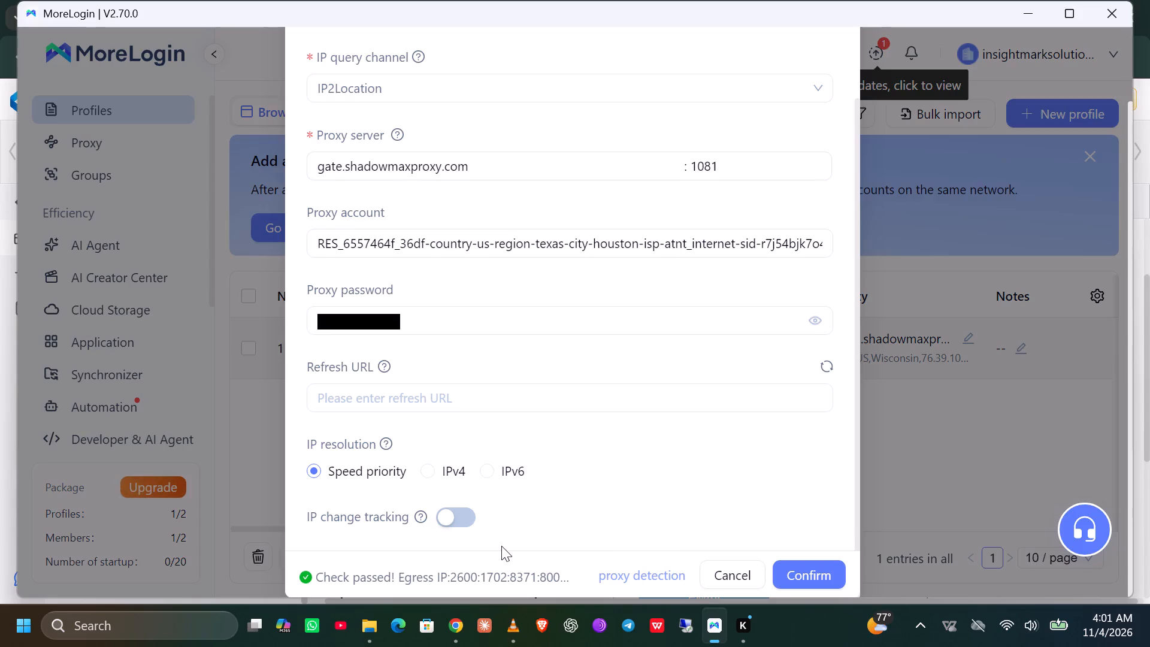
# Copy the egress IP address from the proxy detection result.
pyautogui.scroll(-1, 501, 546)
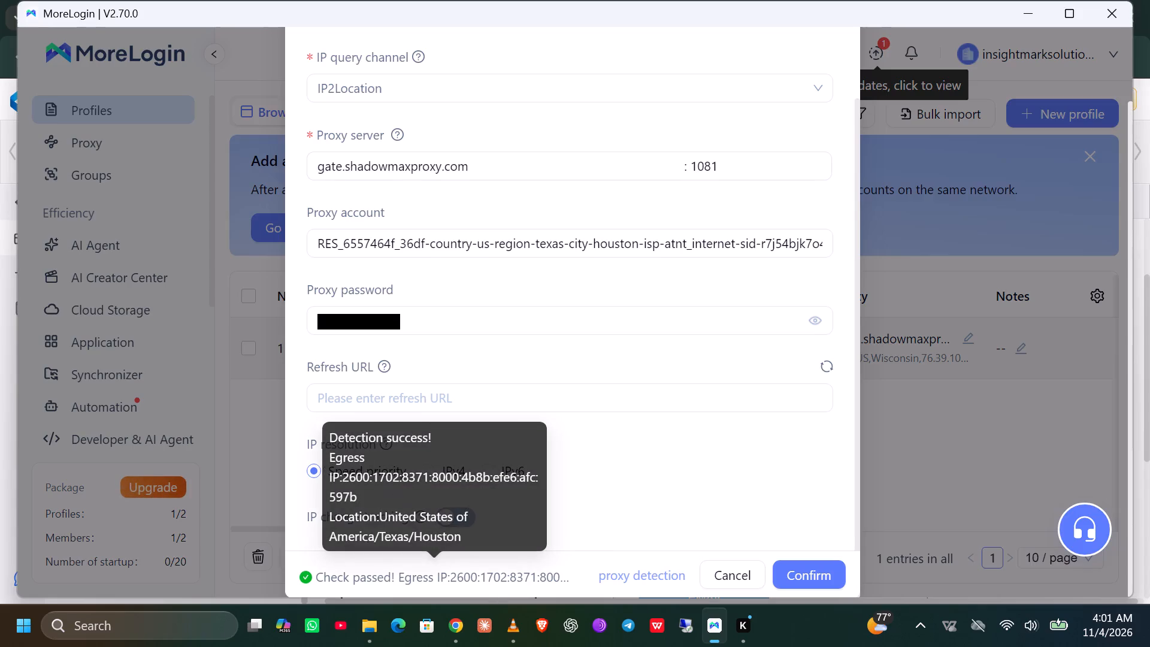
pyautogui.moveTo(340, 477); pyautogui.dragTo(373, 485)
pyautogui.moveTo(373, 485); pyautogui.dragTo(389, 495)
pyautogui.hotkey('ctrl', 'c')
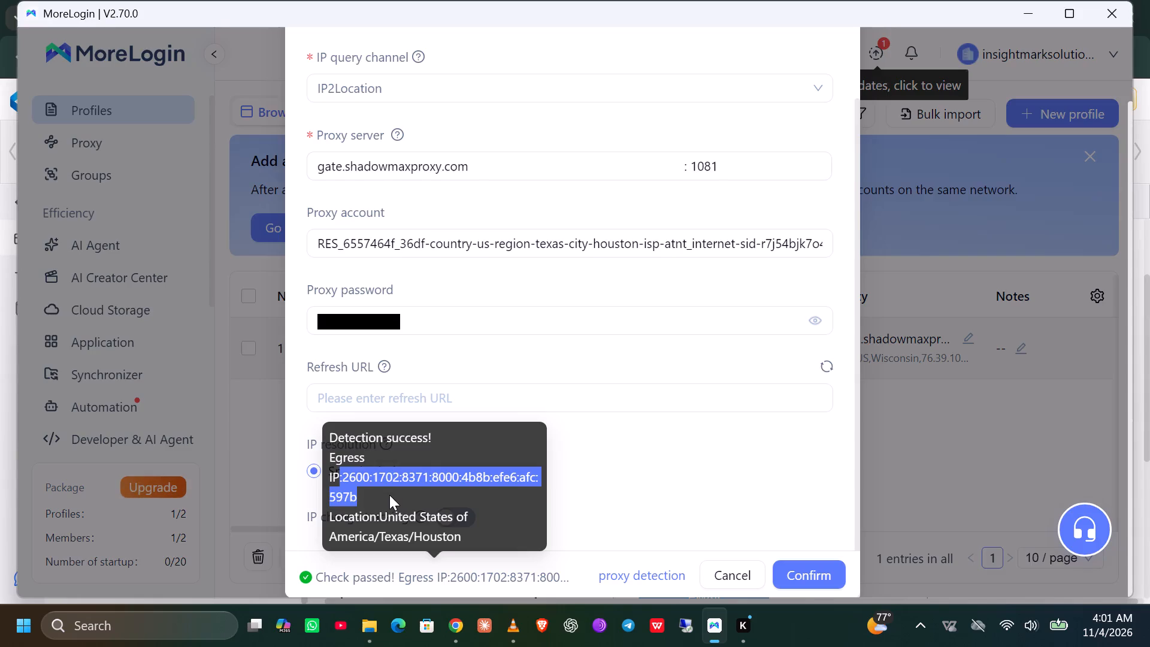
# Save the proxy settings for the browser profile P-1.
pyautogui.click(813, 582)
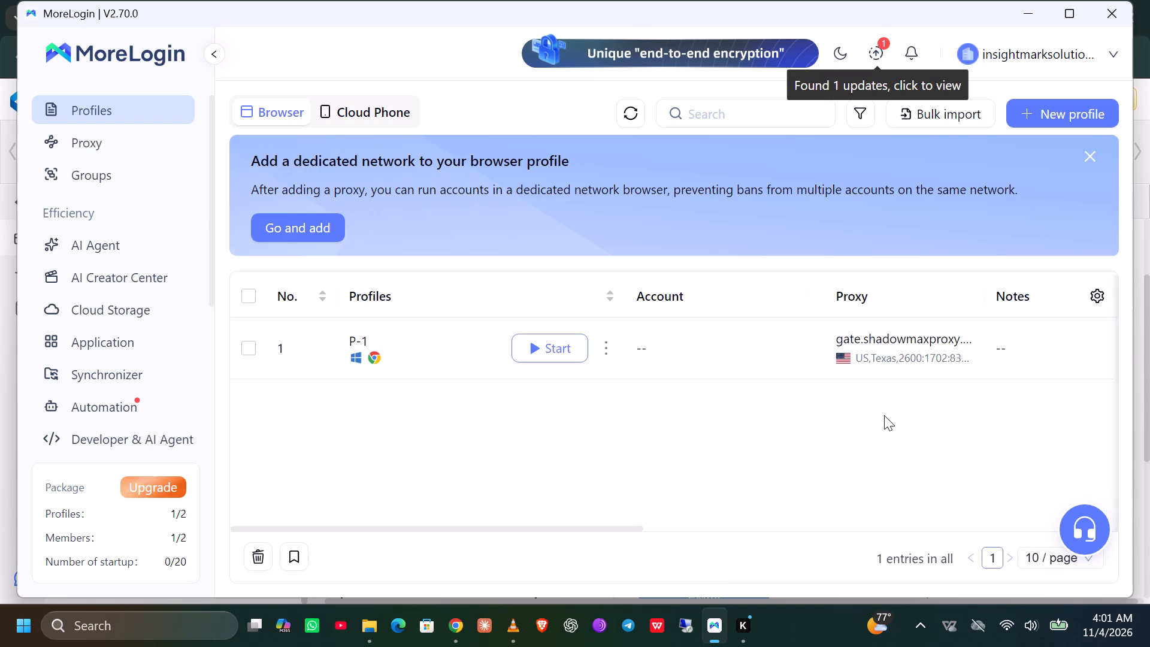
# Close the MoreLogin window to the system tray and return to the flowchart.
pyautogui.click(1116, 10)
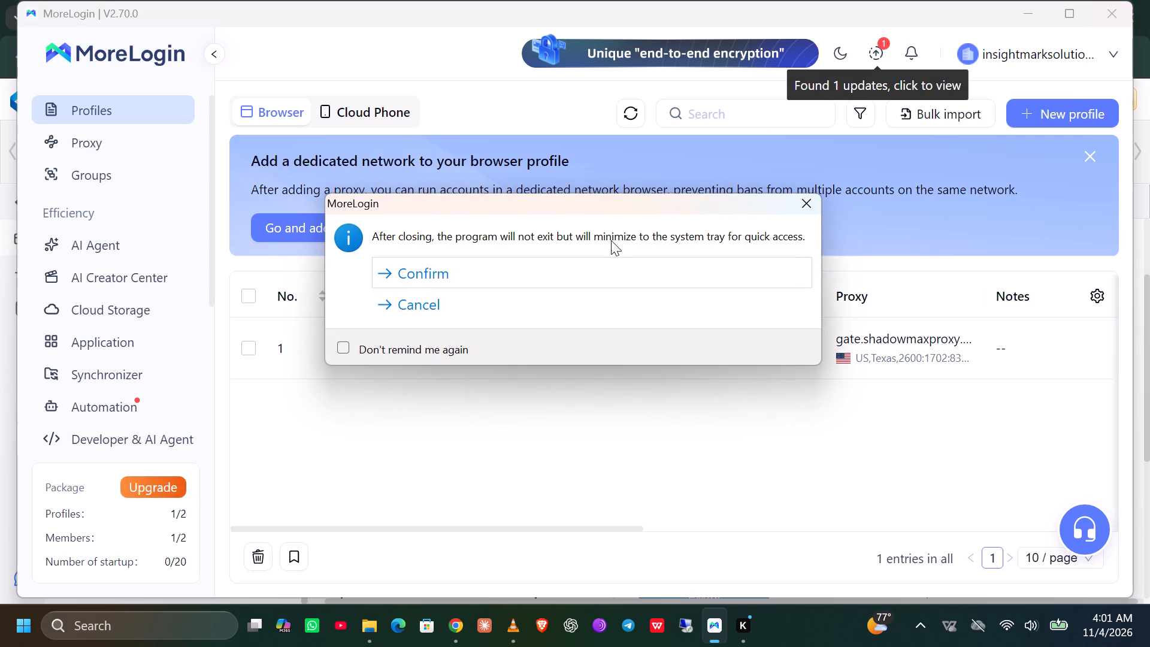
pyautogui.click(511, 270)
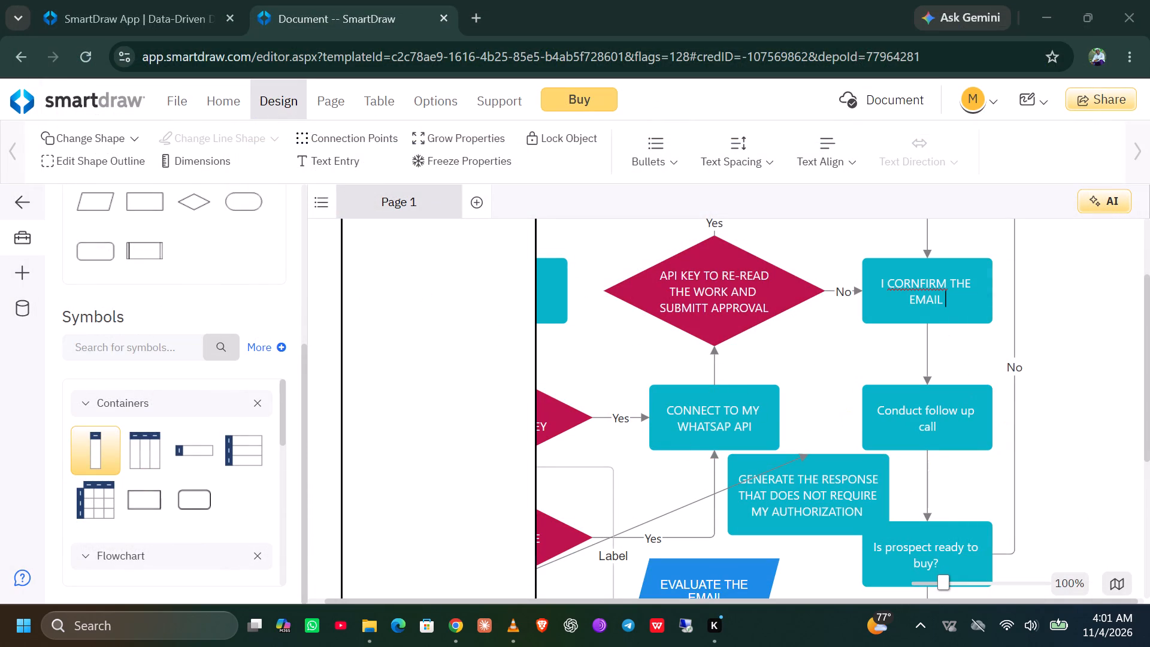
# Append "AND APPROVE" to the text of the "I CORNFIRM THE EMAIL" box.
pyautogui.write('AN')
pyautogui.press('space')
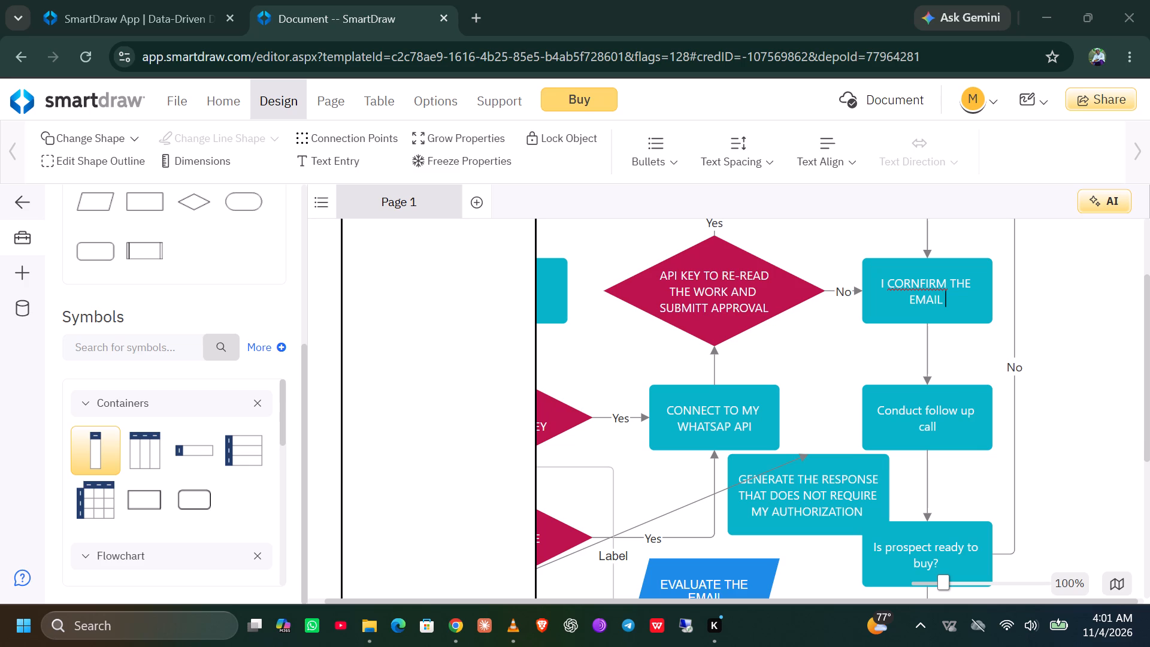
pyautogui.write('AND')
pyautogui.press('space')
pyautogui.doubleClick(948, 302)
pyautogui.press('a')
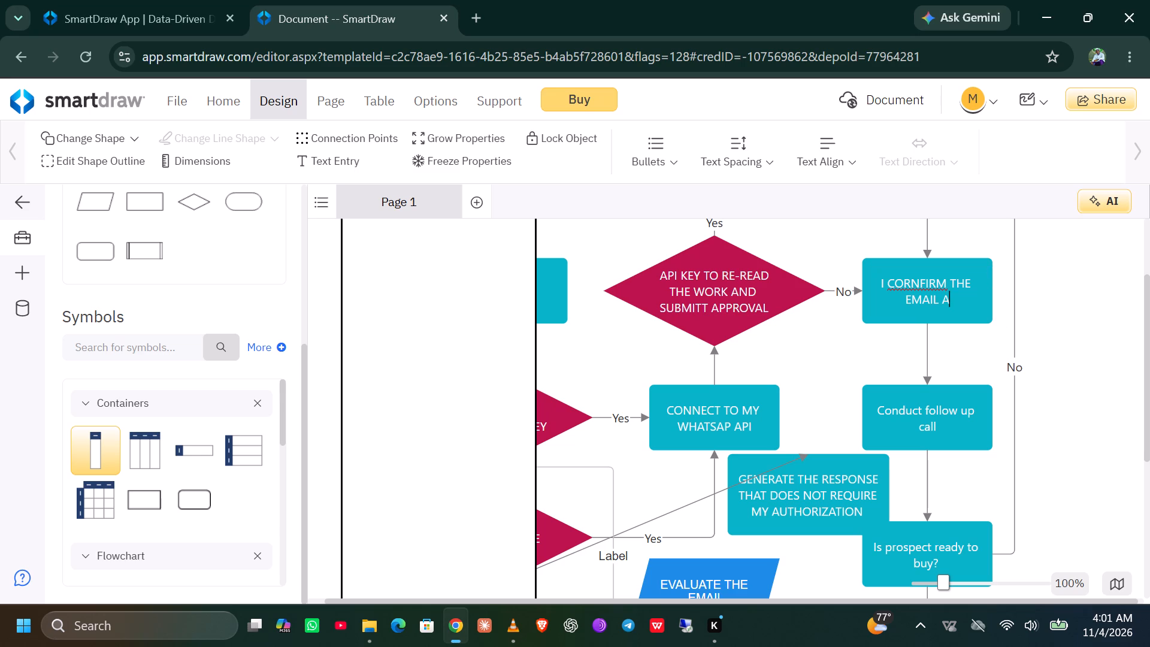
pyautogui.write('NS')
pyautogui.press('space')
pyautogui.press('BackSpace')
pyautogui.press('BackSpace')
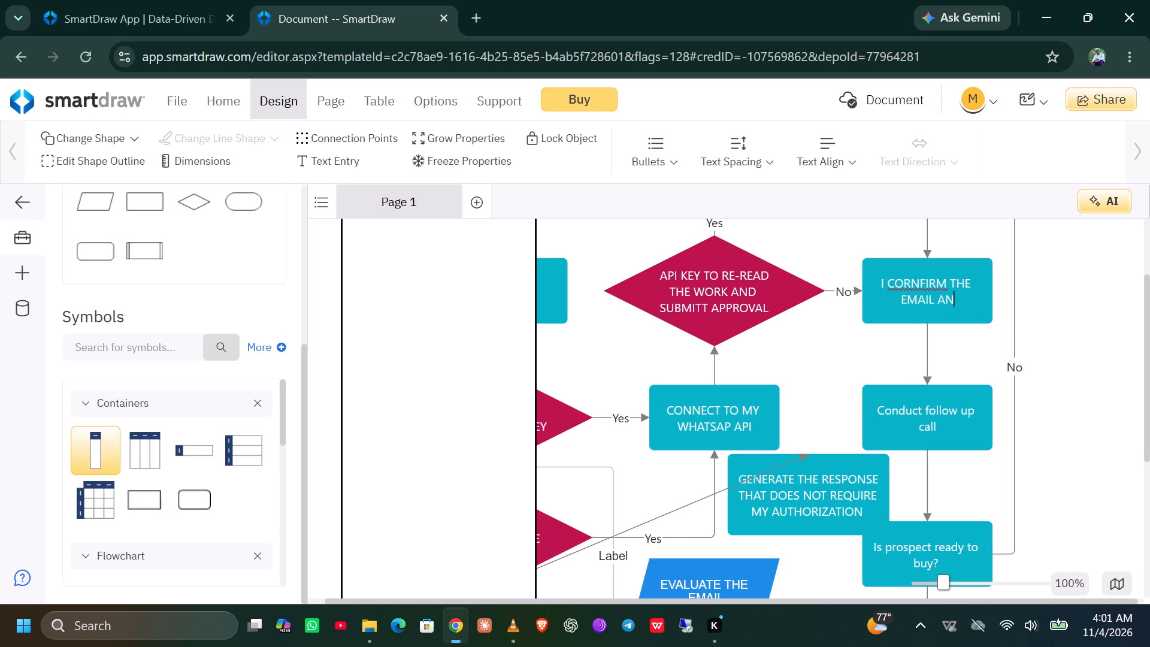
pyautogui.write('D APPROVE')
pyautogui.press('space')
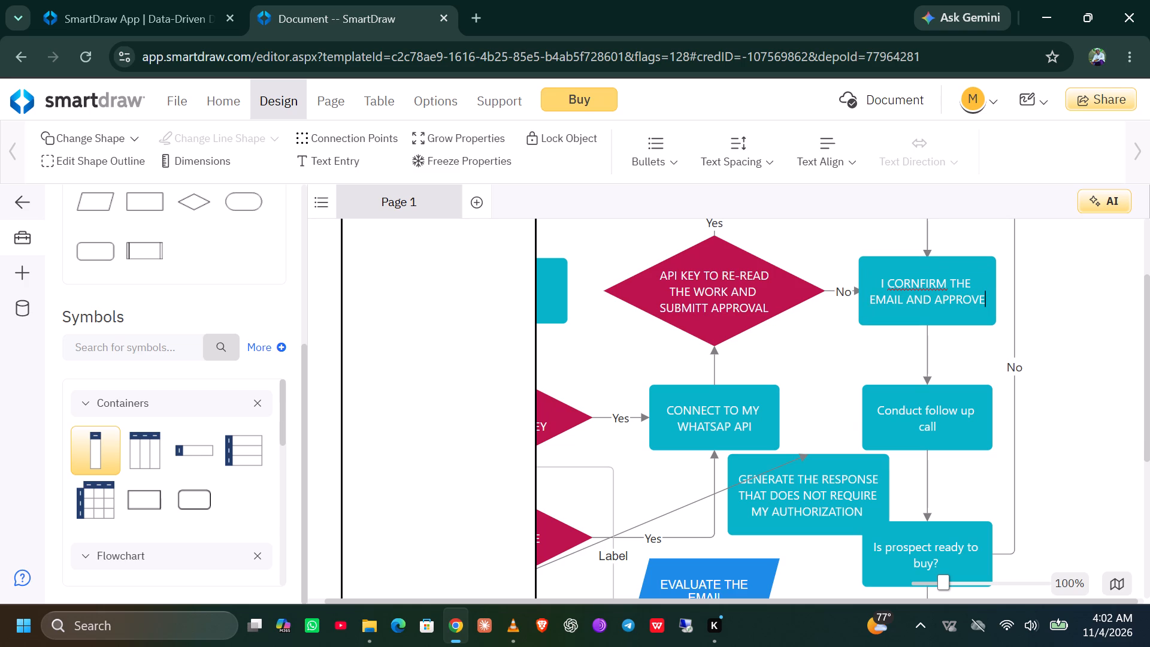
# Append "TO AUTOSEND" to the text of the "Conduct follow up call" box.
pyautogui.doubleClick(951, 425)
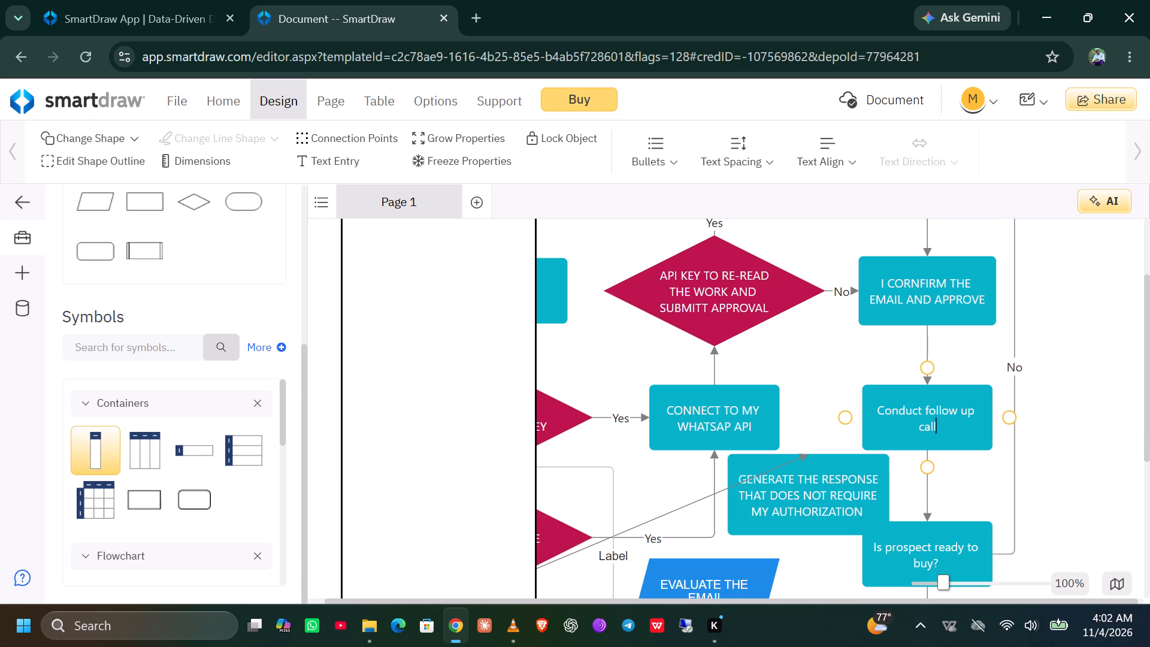
pyautogui.press('space')
pyautogui.write('TO')
pyautogui.press('space')
pyautogui.write('AUTOSEND')
pyautogui.press('space')
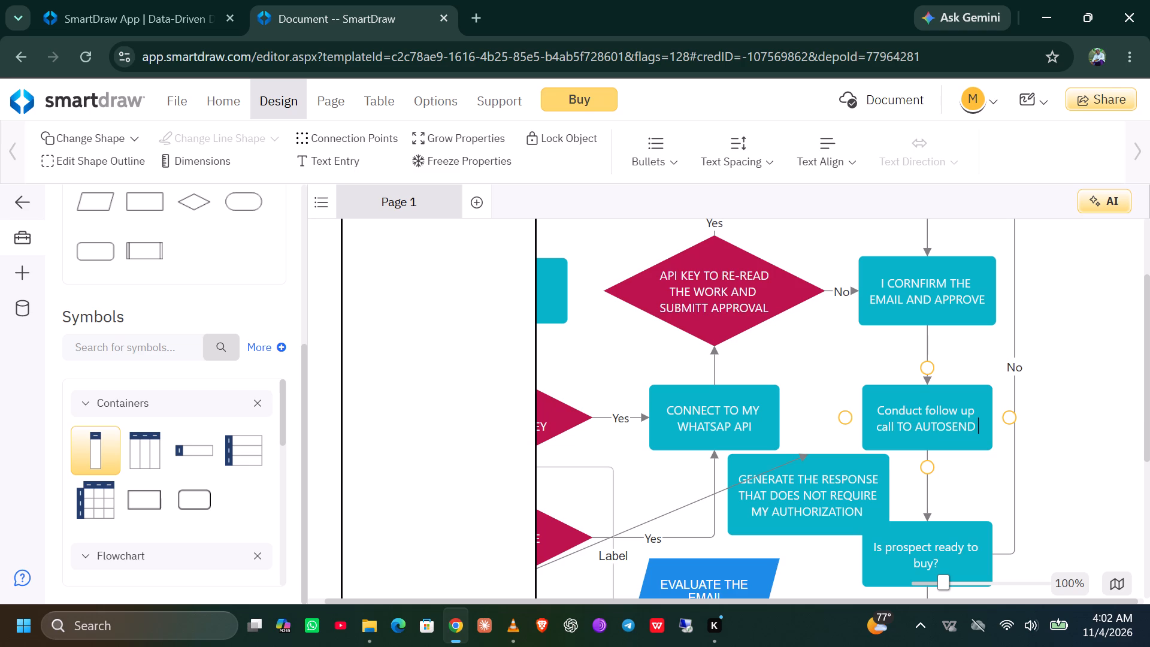
# Replace the text of the "Is prospect ready to buy?" box with "RESPONSE ANALYZER".
pyautogui.scroll(-1, 917, 423)
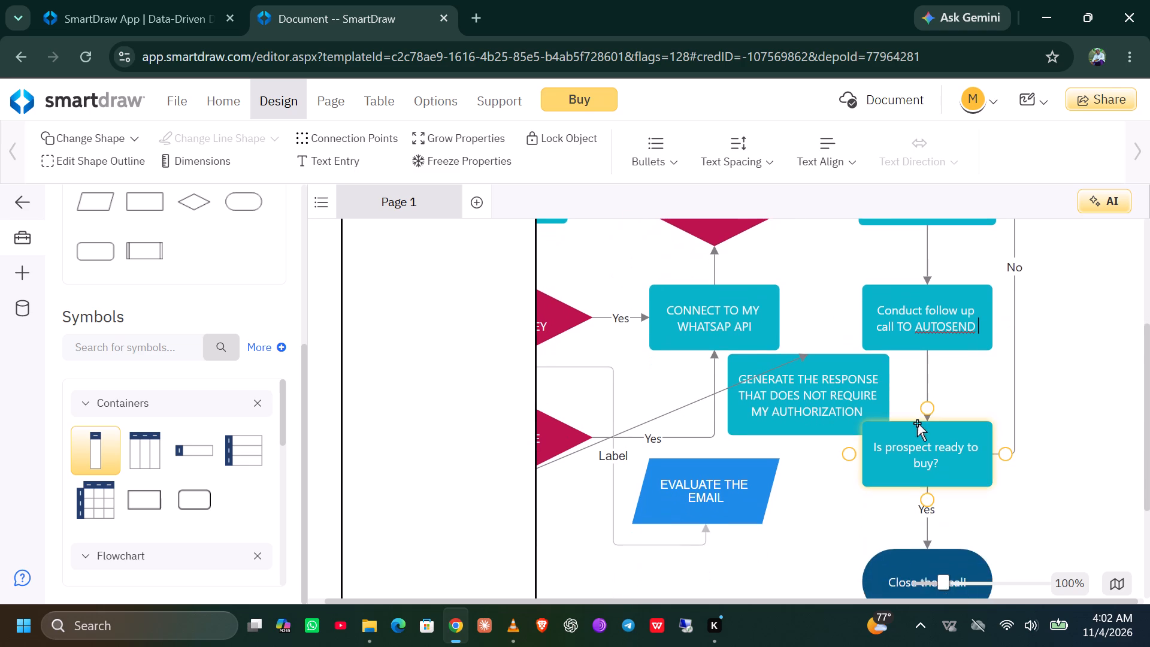
pyautogui.scroll(-1, 917, 423)
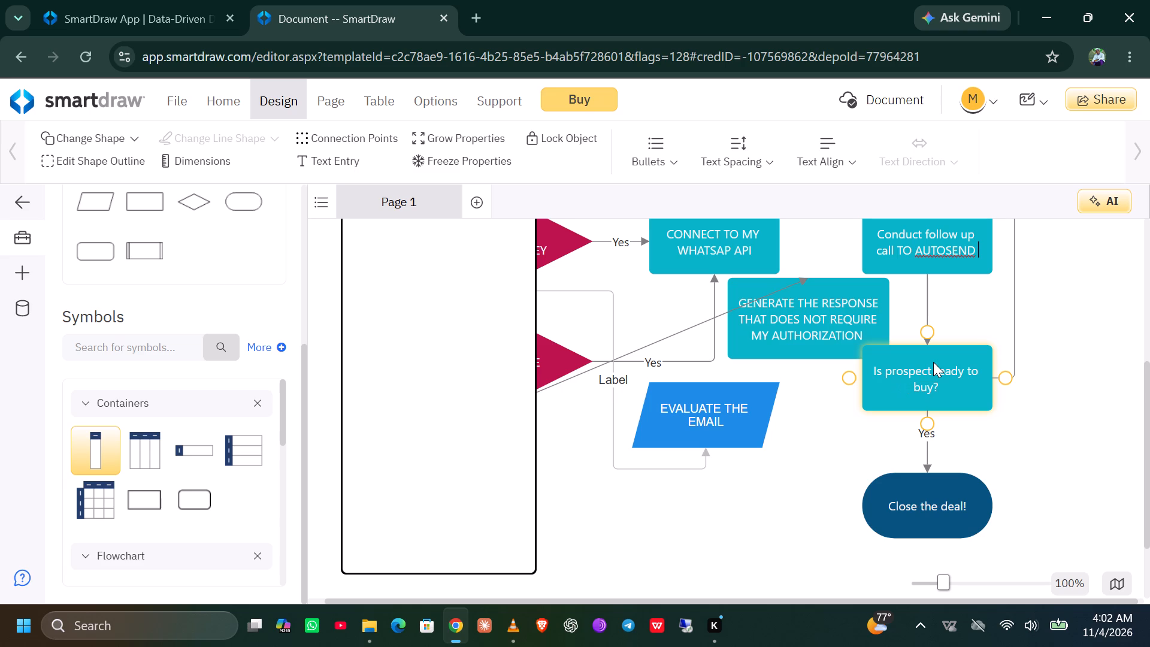
pyautogui.doubleClick(948, 389)
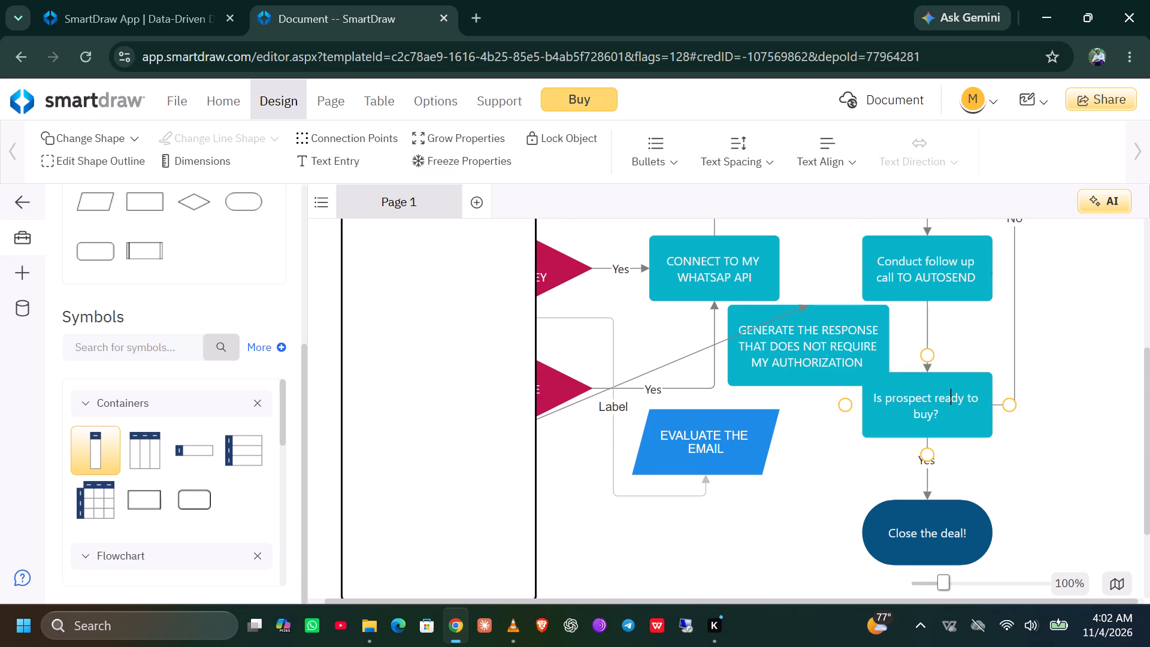
pyautogui.click(946, 425)
pyautogui.press('BackSpace')
pyautogui.press('BackSpace')
pyautogui.press('BackSpace')
pyautogui.press('BackSpace')
pyautogui.press('BackSpace')
pyautogui.press('BackSpace')
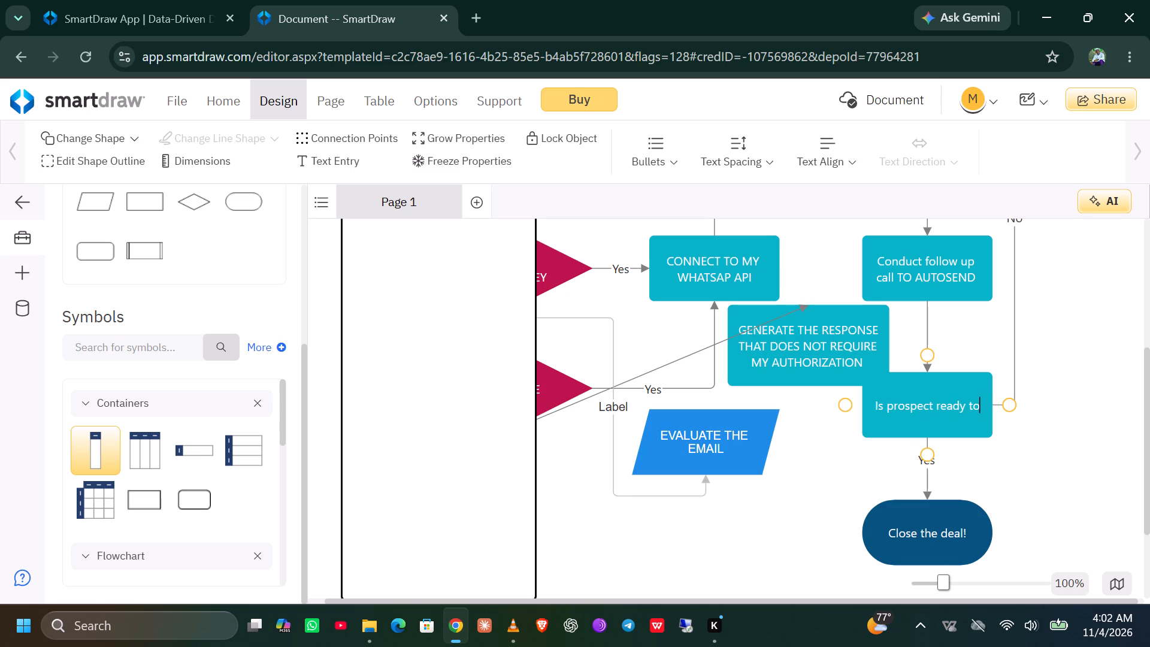
pyautogui.press('BackSpace')
pyautogui.press('BackSpace')
pyautogui.press('BackSpace')
pyautogui.press('BackSpace')
pyautogui.press('BackSpace')
pyautogui.press('BackSpace')
pyautogui.press('BackSpace')
pyautogui.press('BackSpace')
pyautogui.press('BackSpace')
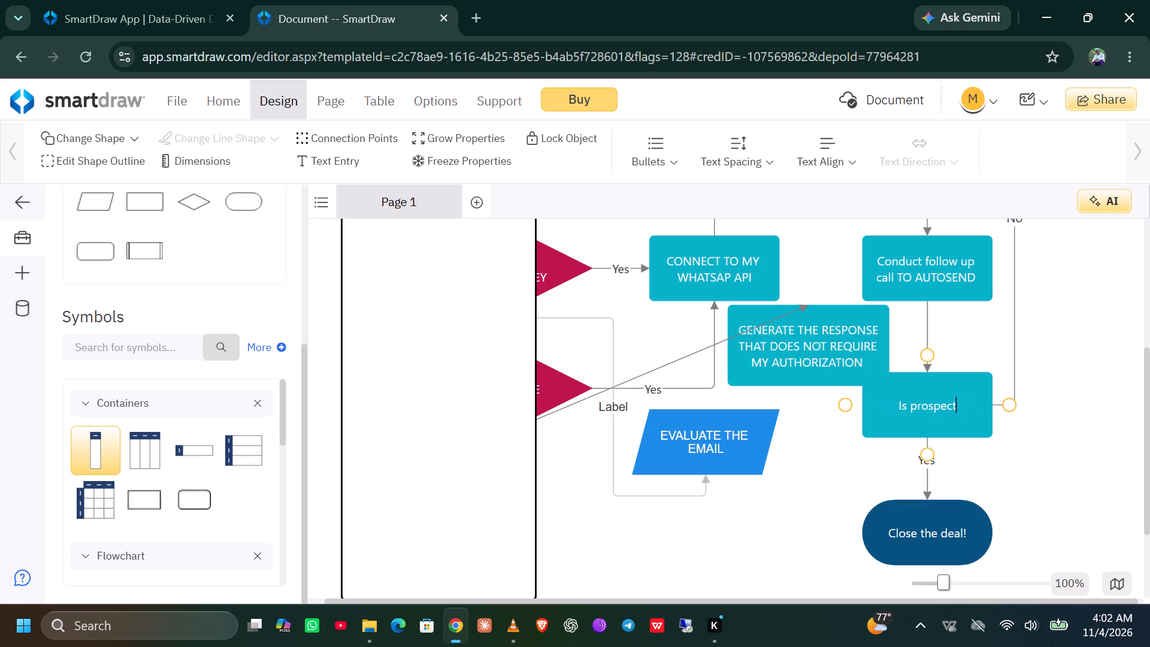
pyautogui.press('BackSpace')
pyautogui.press('BackSpace')
pyautogui.press('BackSpace')
pyautogui.press('BackSpace')
pyautogui.press('BackSpace')
pyautogui.press('BackSpace')
pyautogui.press('BackSpace')
pyautogui.press('BackSpace')
pyautogui.press('BackSpace')
pyautogui.press('BackSpace')
pyautogui.press('BackSpace')
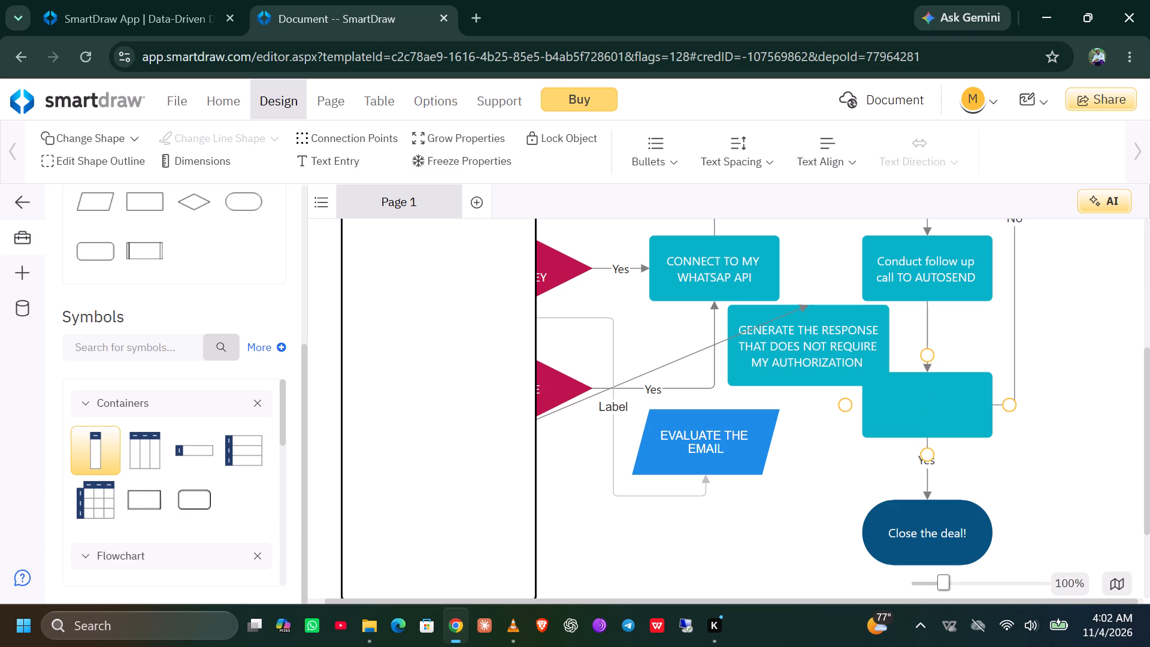
pyautogui.write('RE')
pyautogui.write('SPONSE ANALYZER')
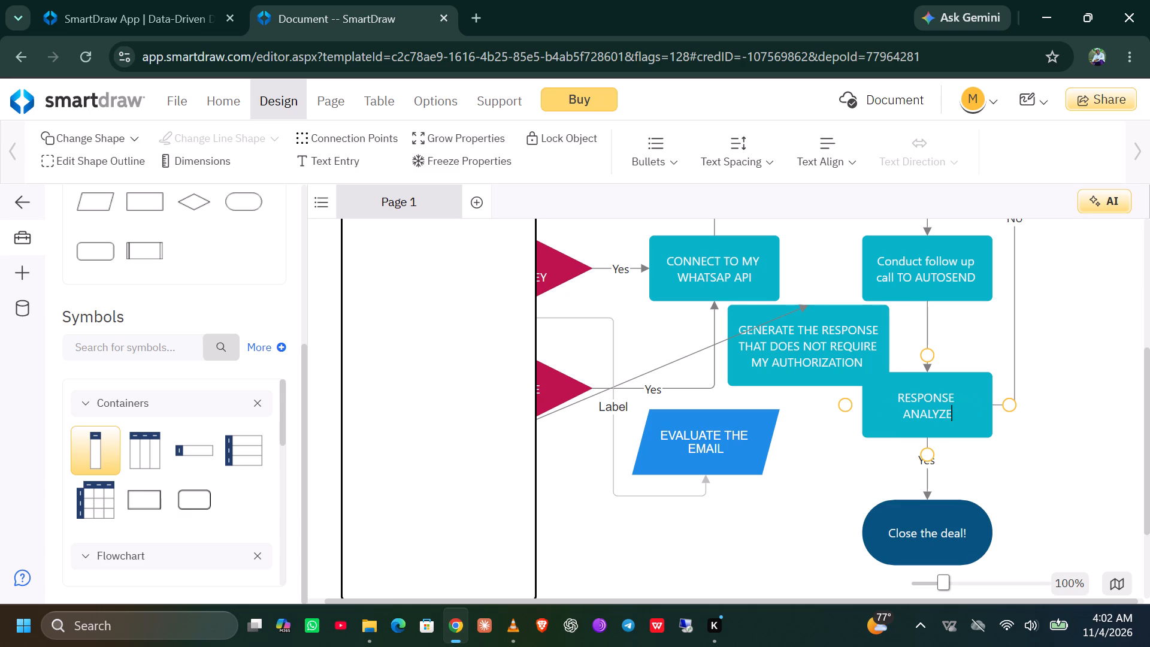
pyautogui.press('space')
# Remove the Containers library from the symbol collection.
pyautogui.click(108, 443)
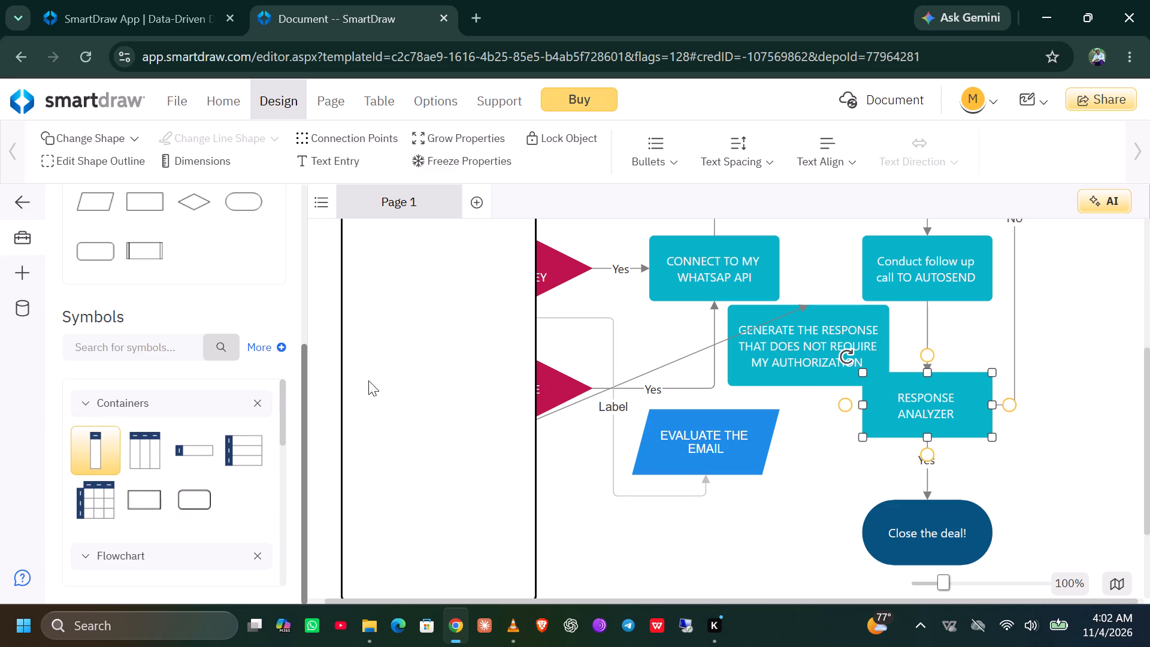
pyautogui.moveTo(398, 374); pyautogui.dragTo(356, 368)
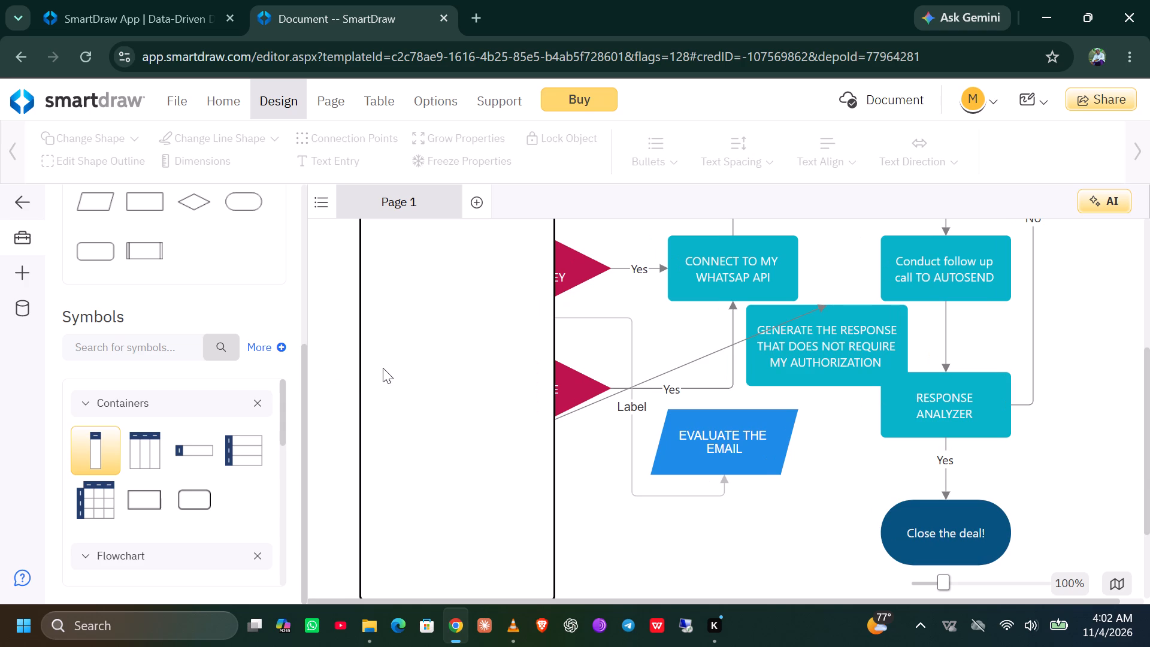
pyautogui.click(256, 403)
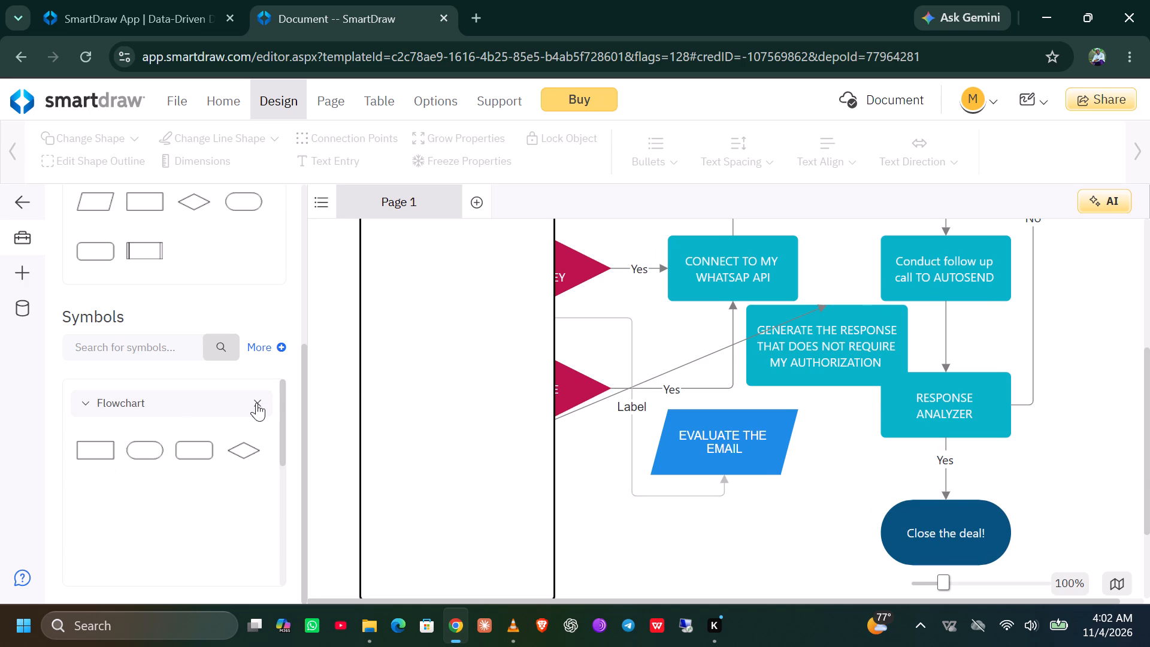
pyautogui.click(433, 338)
# Delete the "Person/Group" title from the swim lane's header.
pyautogui.scroll(4, 433, 338)
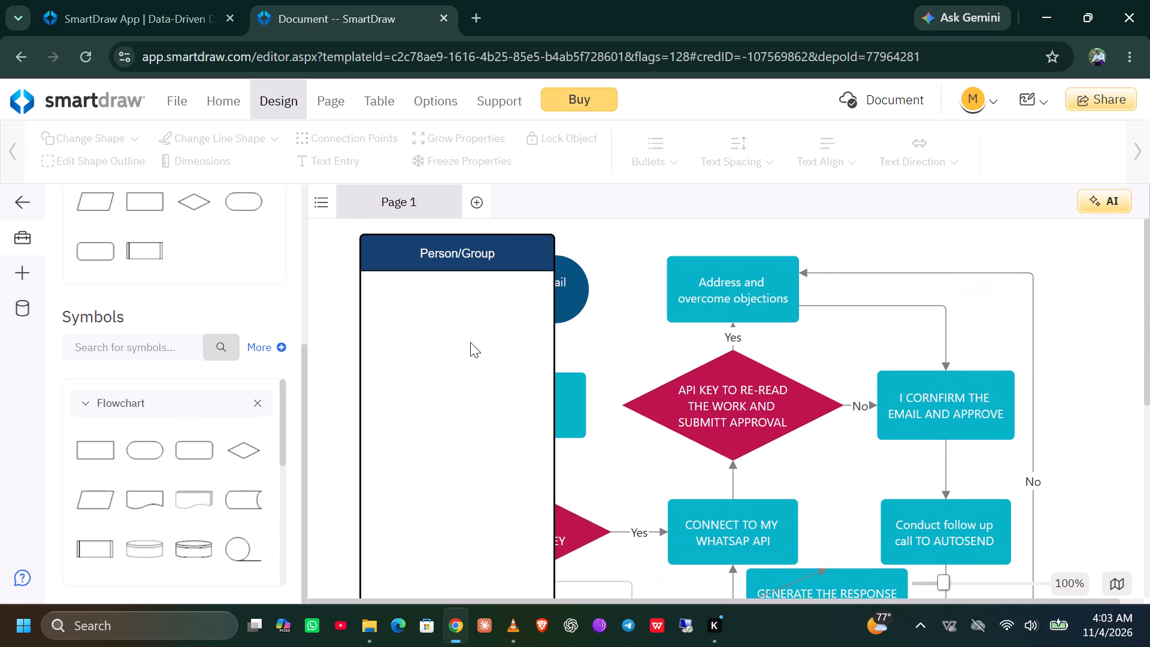
pyautogui.scroll(-4, 470, 342)
pyautogui.scroll(5, 470, 342)
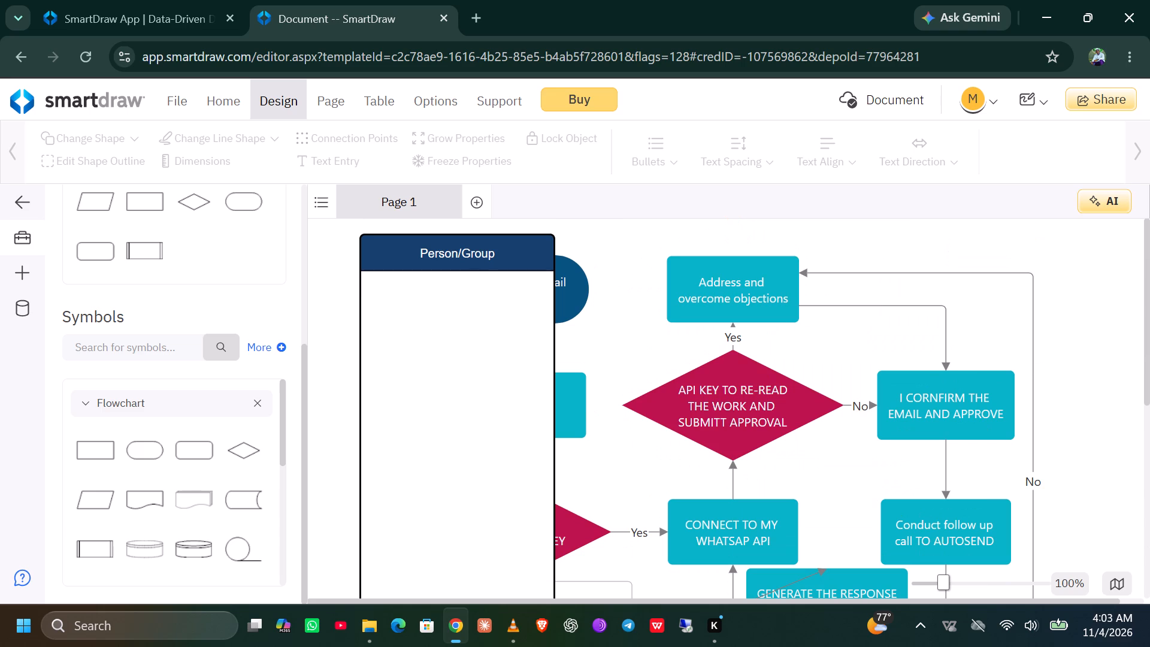
pyautogui.click(480, 255)
pyautogui.doubleClick(501, 259)
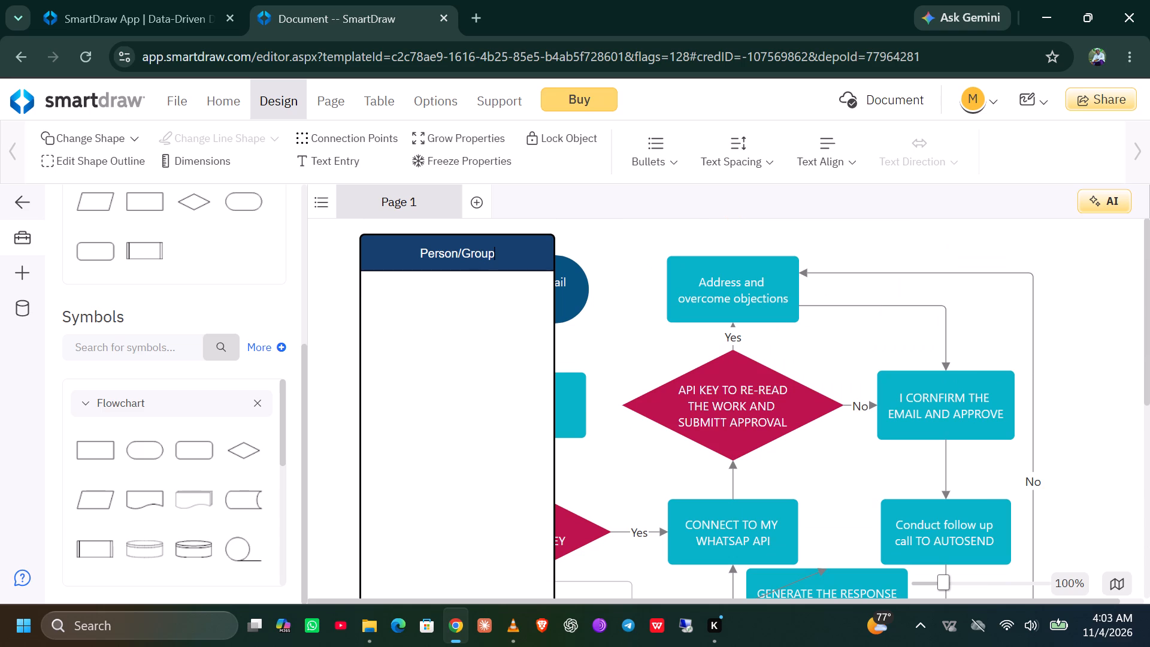
pyautogui.press('BackSpace')
pyautogui.press('BackSpace')
pyautogui.press('BackSpace')
pyautogui.press('BackSpace')
pyautogui.press('BackSpace')
pyautogui.press('BackSpace')
pyautogui.press('BackSpace')
pyautogui.press('BackSpace')
pyautogui.press('BackSpace')
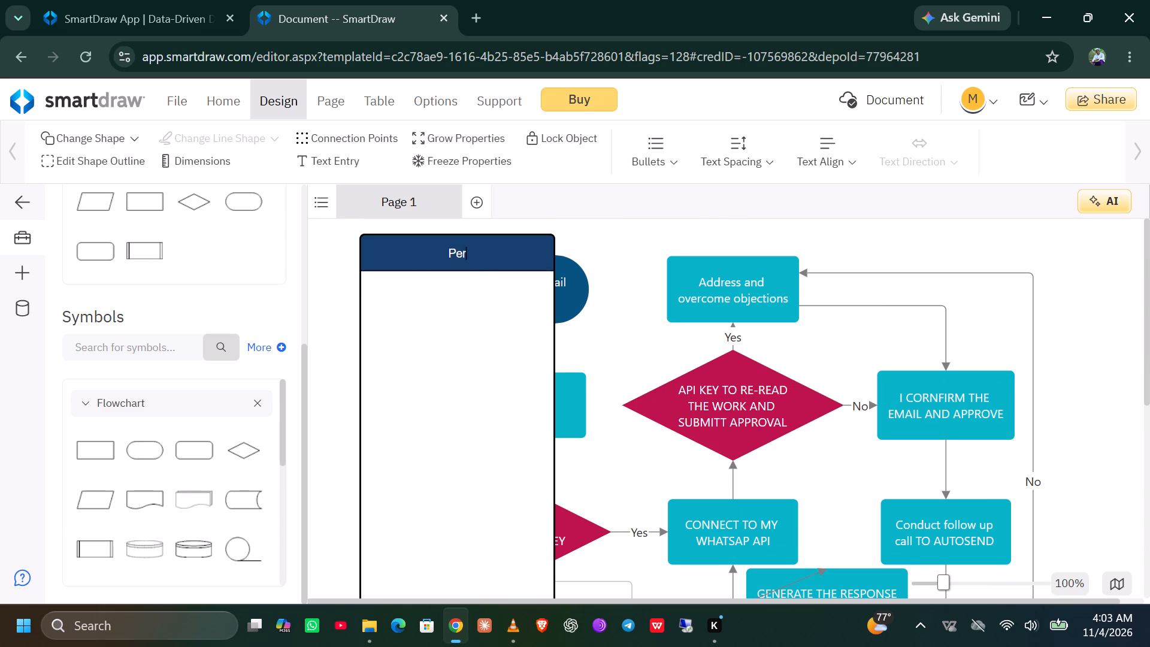
pyautogui.press('BackSpace')
pyautogui.press('BackSpace')
pyautogui.press('BackSpace')
pyautogui.press('BackSpace')
pyautogui.press('BackSpace')
pyautogui.press('BackSpace')
# Narrow the swim lane to a thin strip beside the flowchart's first column, clear of the "Connect all email to one gmail" shape.
pyautogui.click(559, 242)
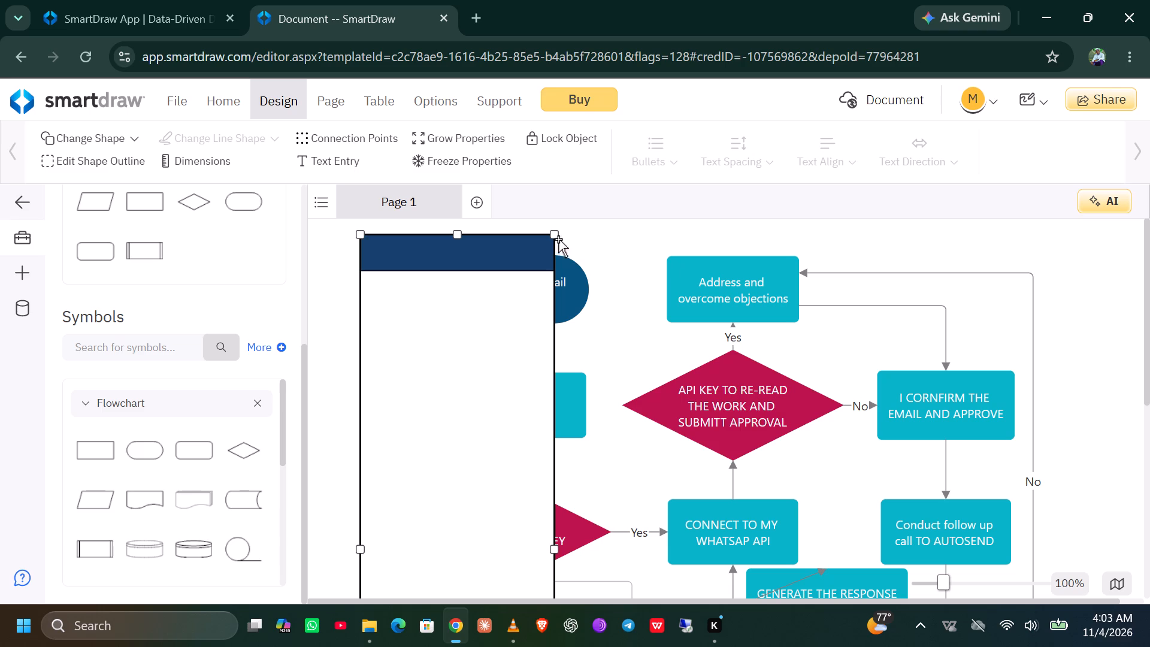
pyautogui.moveTo(556, 237); pyautogui.dragTo(410, 419)
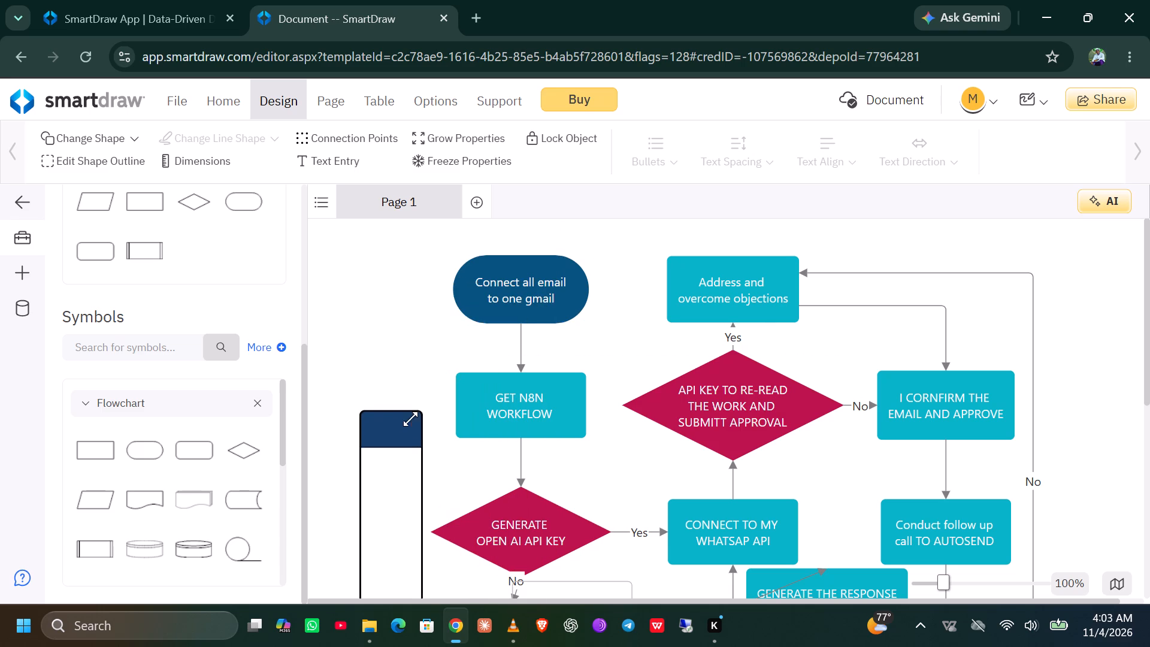
pyautogui.moveTo(410, 419); pyautogui.dragTo(431, 252)
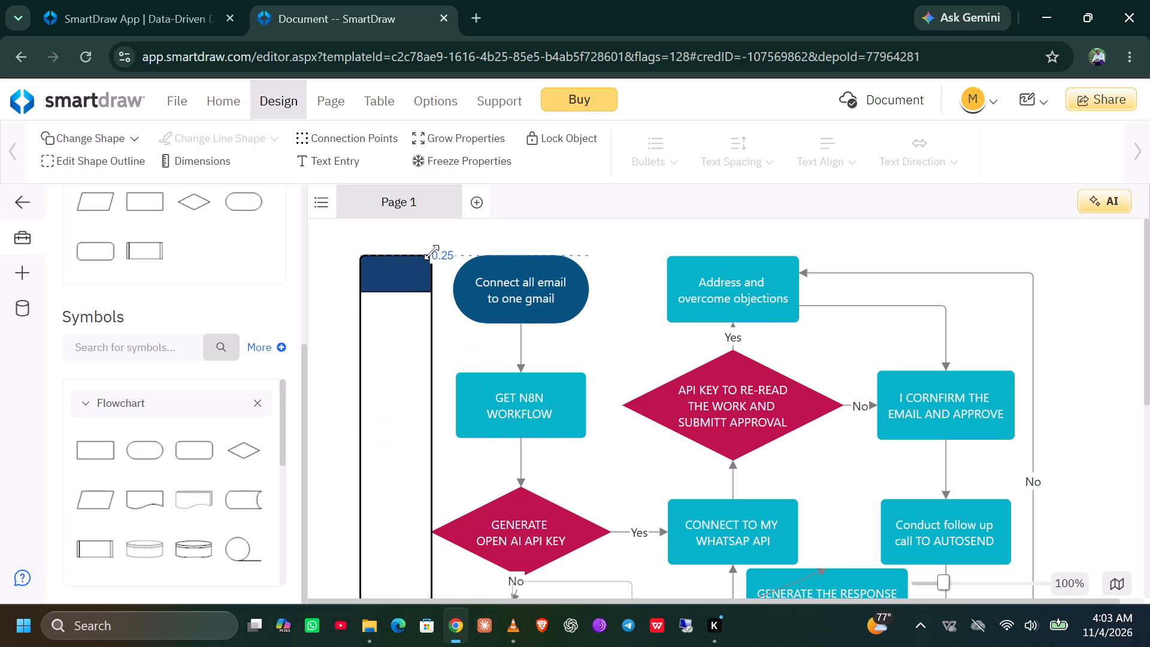
pyautogui.moveTo(431, 252); pyautogui.dragTo(425, 231)
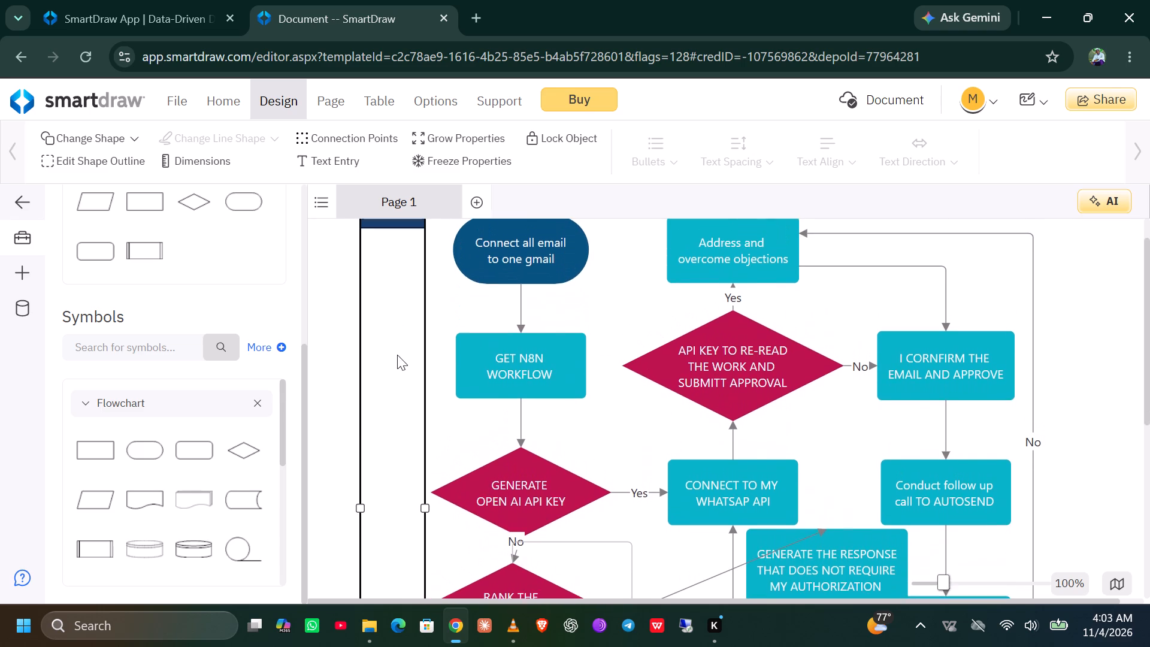
# Move the "GENERATE THE RESPONSE THAT DOES NOT REQUIRE MY AUTHORIZATION" box directly below the "RANK THE URGENCY OF THE EMAIL" diamond.
pyautogui.scroll(-3, 730, 400)
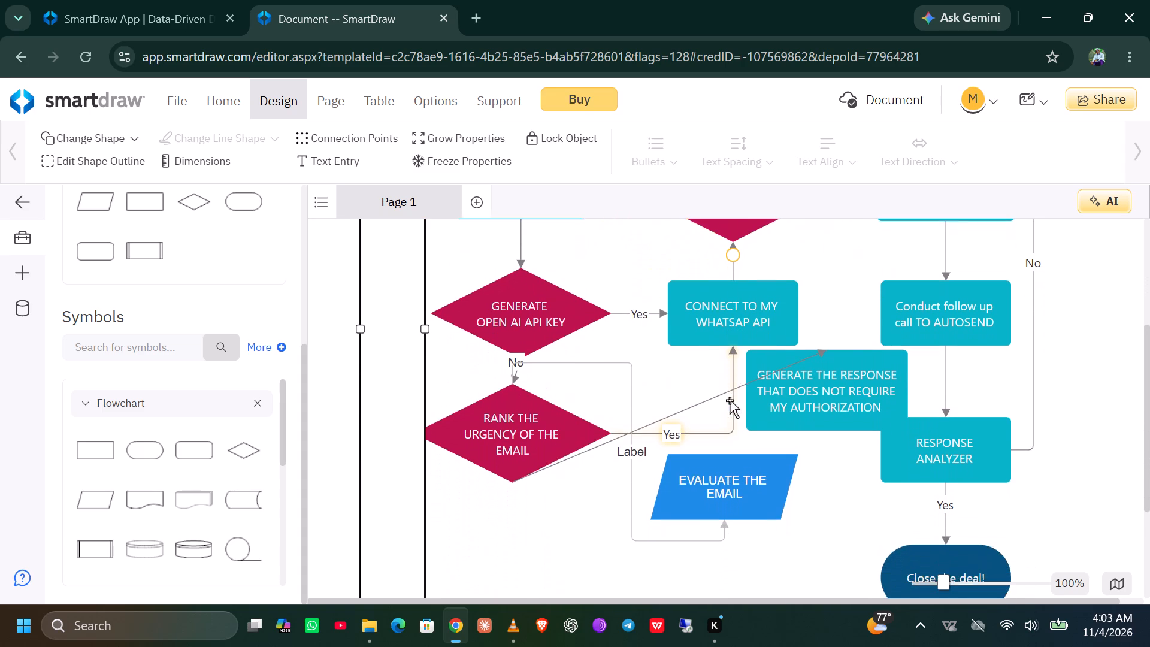
pyautogui.scroll(-1, 730, 400)
pyautogui.moveTo(812, 366); pyautogui.dragTo(753, 409)
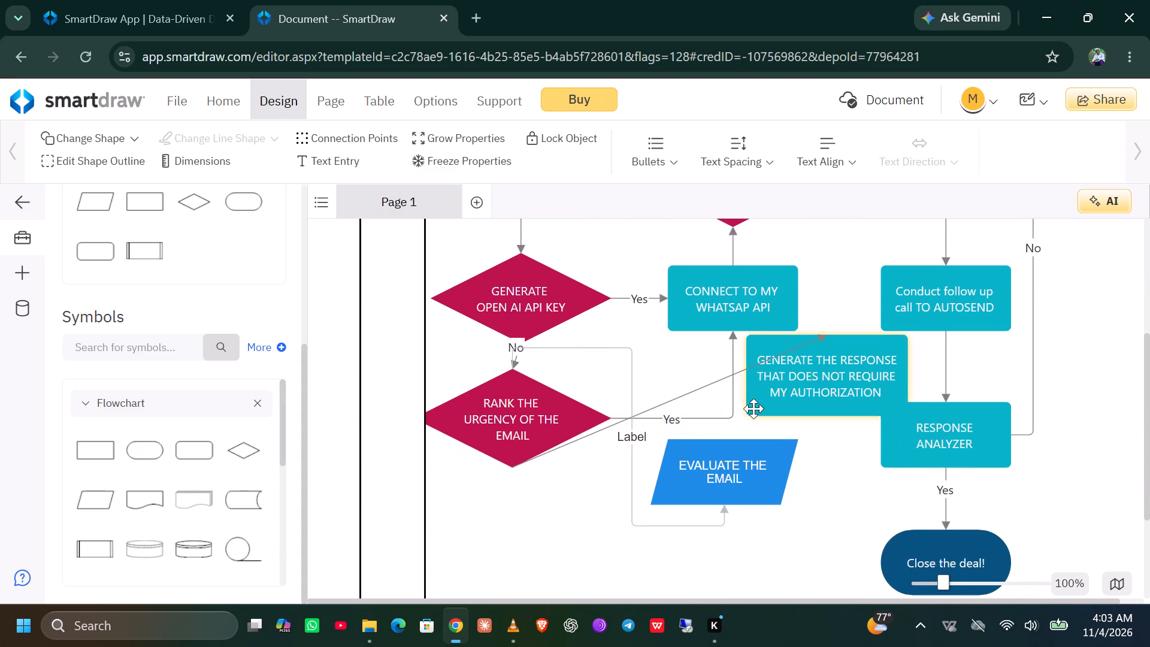
pyautogui.moveTo(753, 409); pyautogui.dragTo(544, 538)
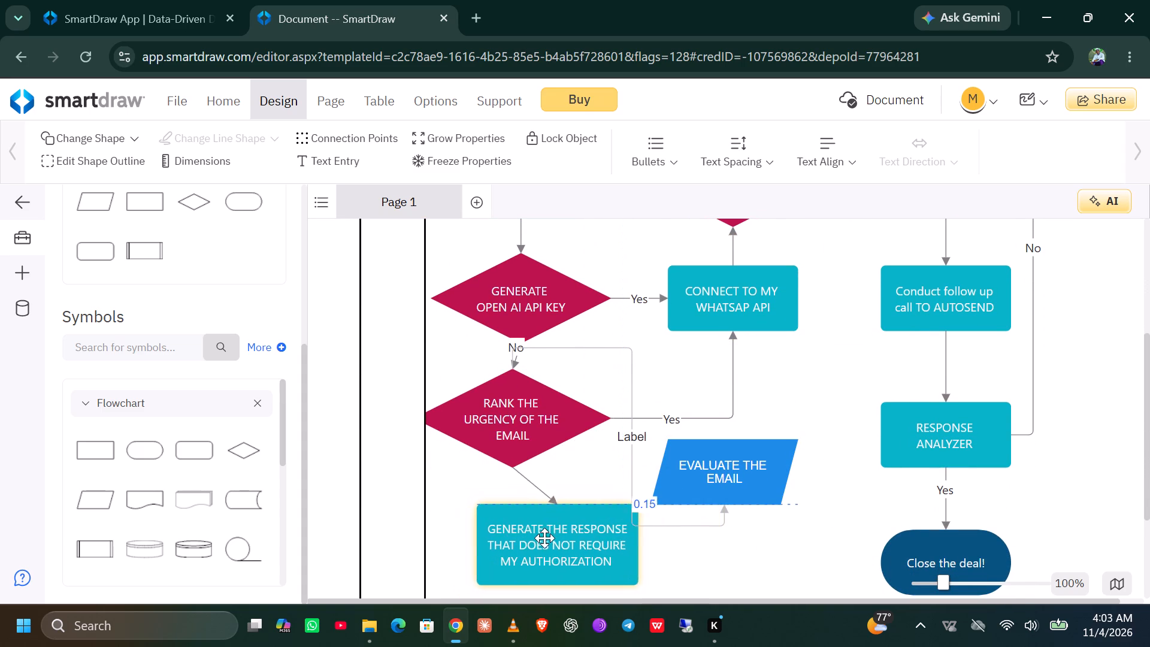
pyautogui.moveTo(544, 538); pyautogui.dragTo(482, 532)
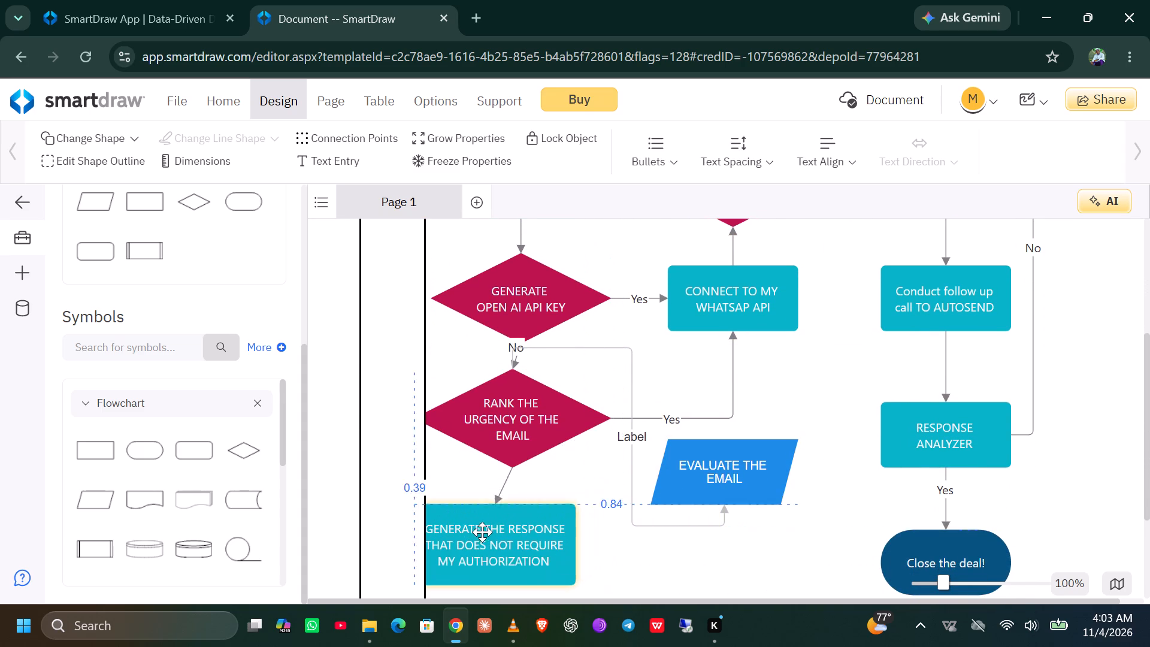
pyautogui.moveTo(482, 532); pyautogui.dragTo(501, 507)
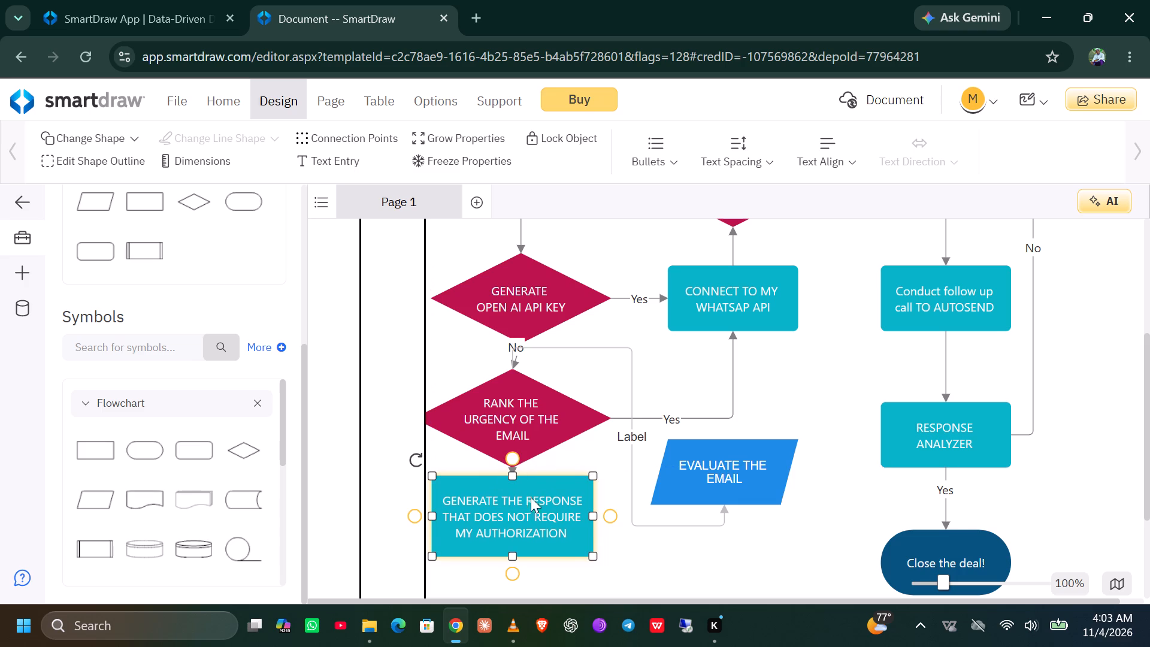
pyautogui.click(730, 553)
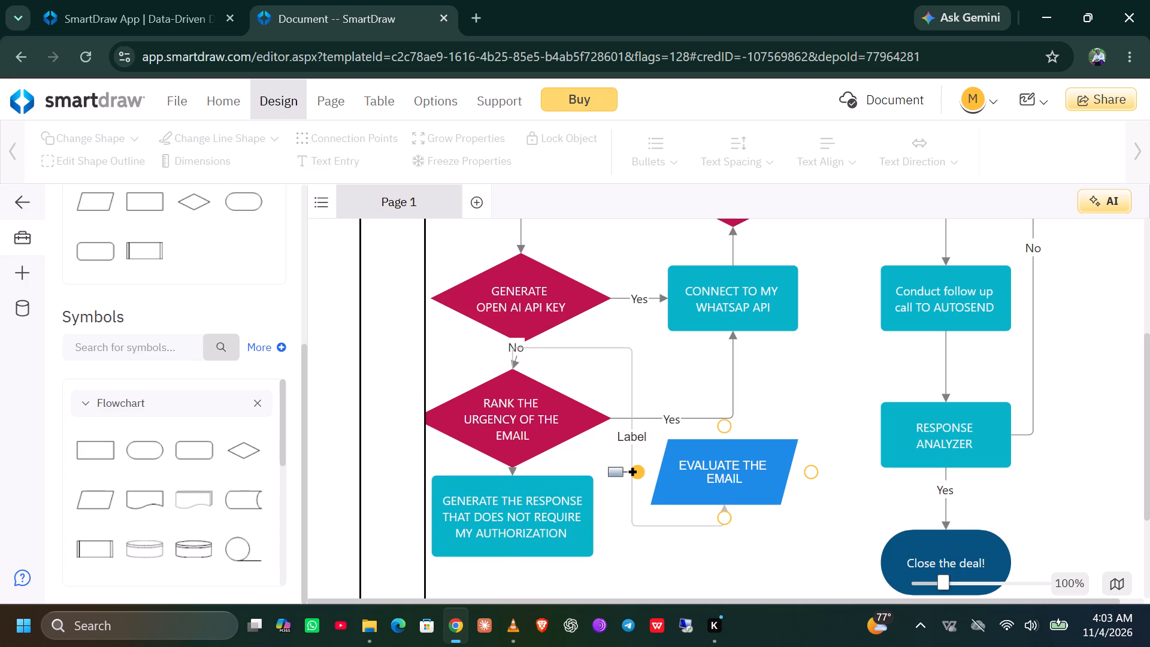
# Draw a short connector stub at the left edge of the "EVALUATE THE EMAIL" parallelogram.
pyautogui.moveTo(632, 471); pyautogui.dragTo(644, 479)
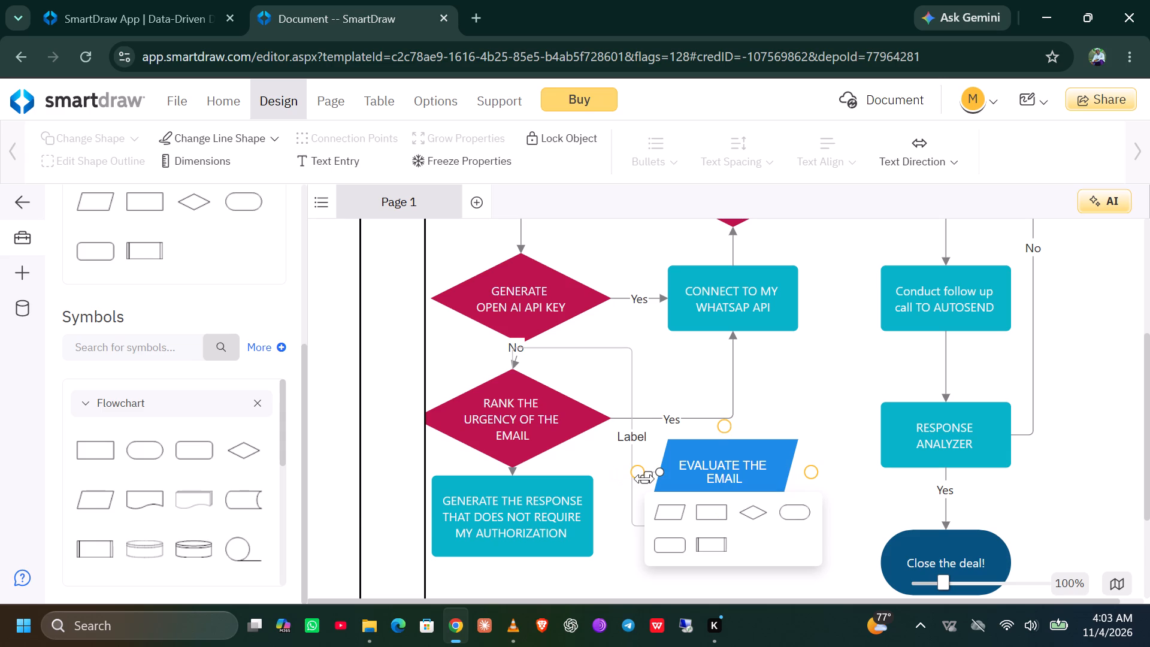
pyautogui.click(737, 456)
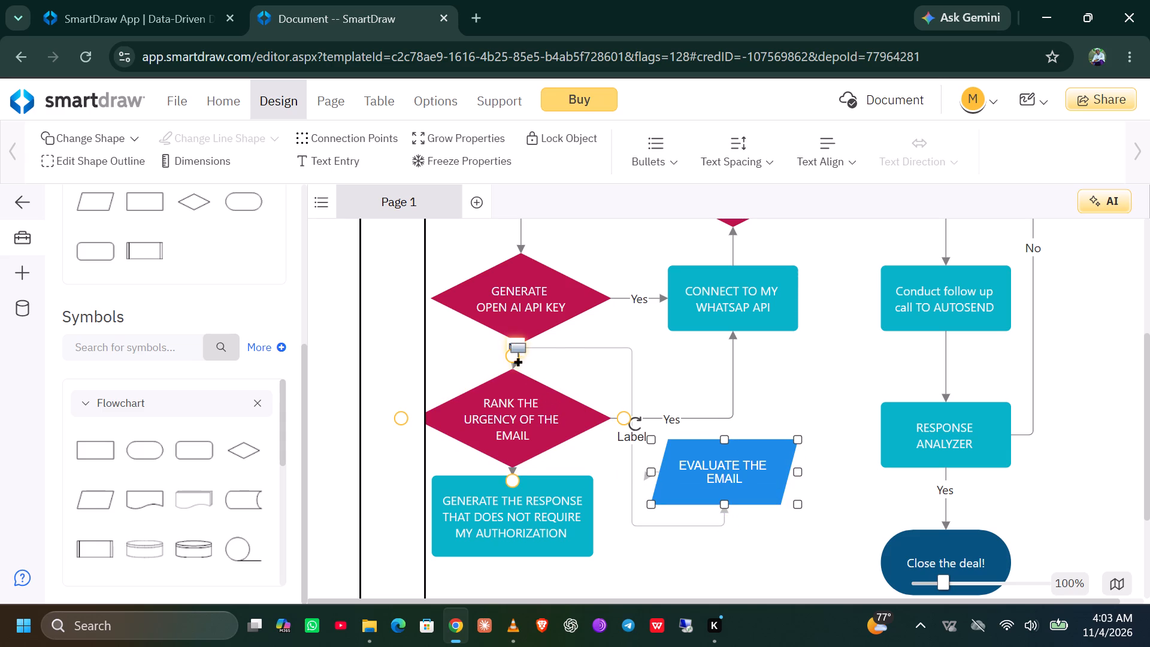
# Examine the whole flowchart on Page 1 along with the available file, option and table commands.
pyautogui.scroll(-1, 818, 414)
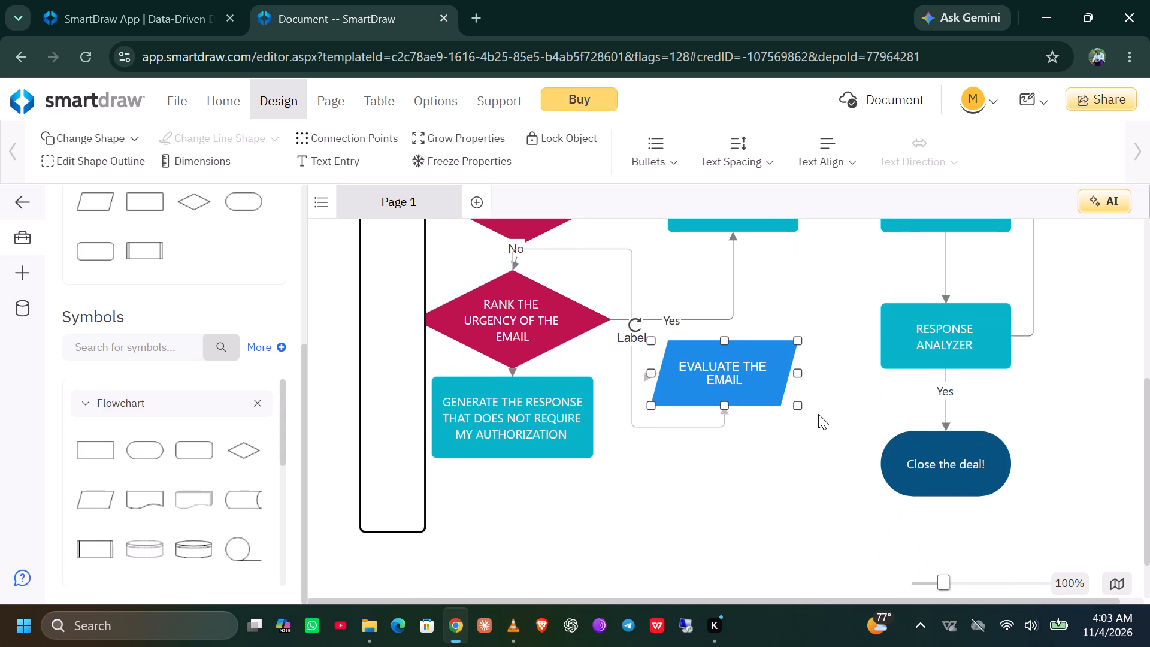
pyautogui.scroll(-3, 818, 414)
pyautogui.scroll(7, 818, 414)
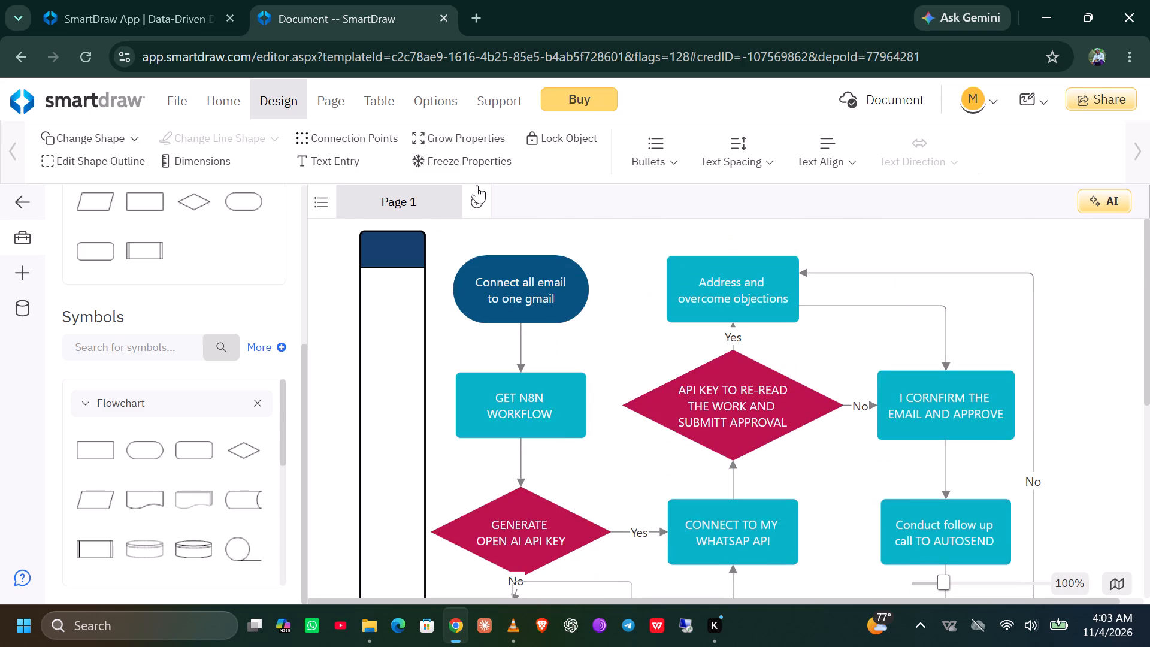
pyautogui.click(184, 97)
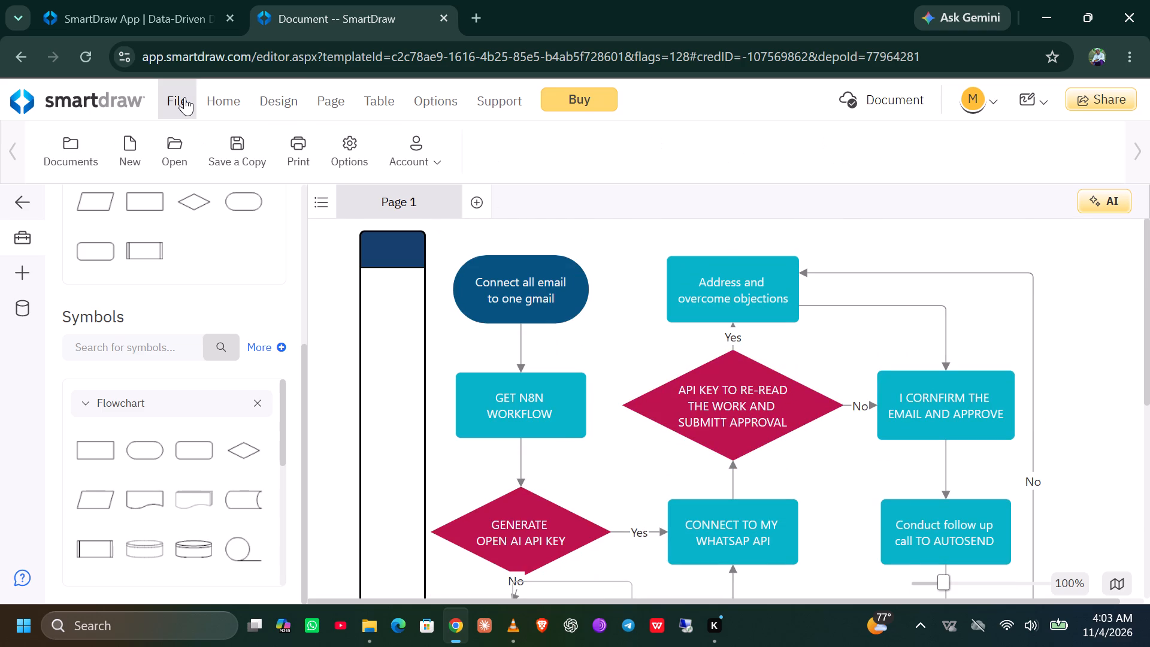
pyautogui.scroll(-3, 738, 416)
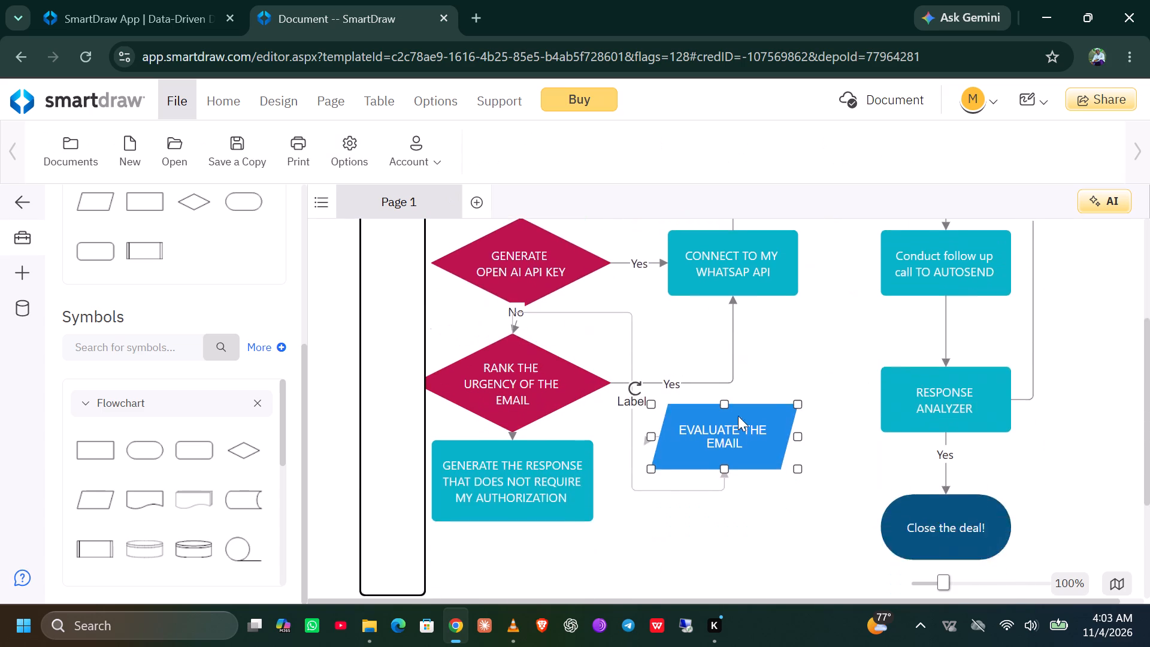
pyautogui.scroll(-4, 738, 416)
pyautogui.scroll(10, 738, 416)
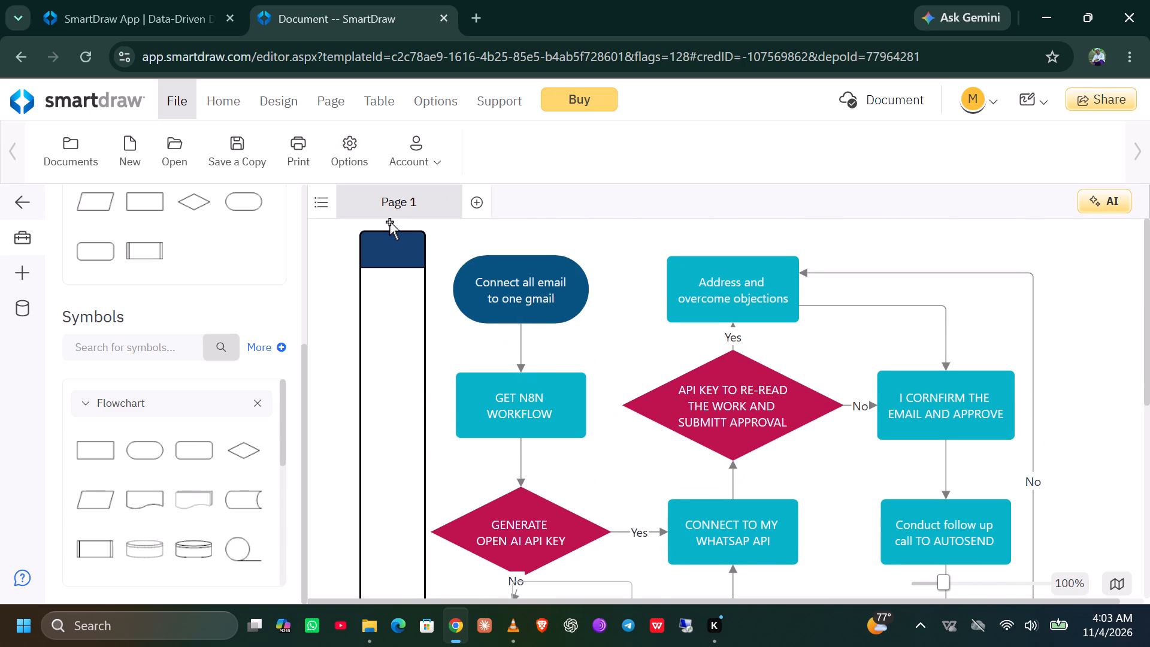
pyautogui.click(458, 99)
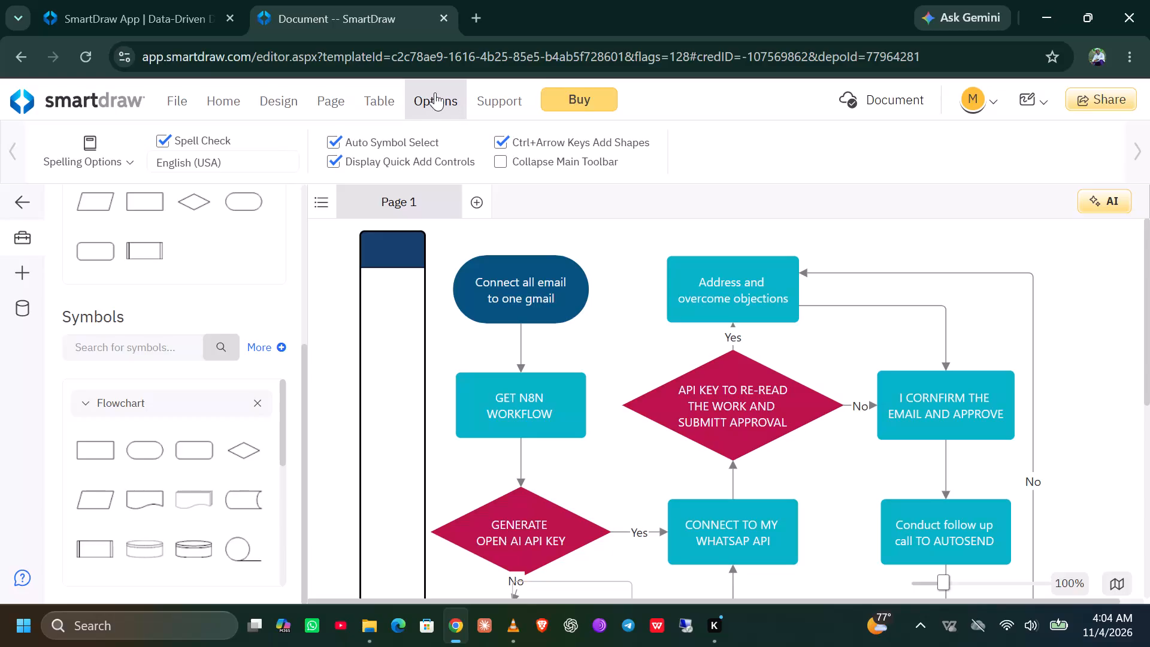
pyautogui.click(435, 92)
pyautogui.click(371, 99)
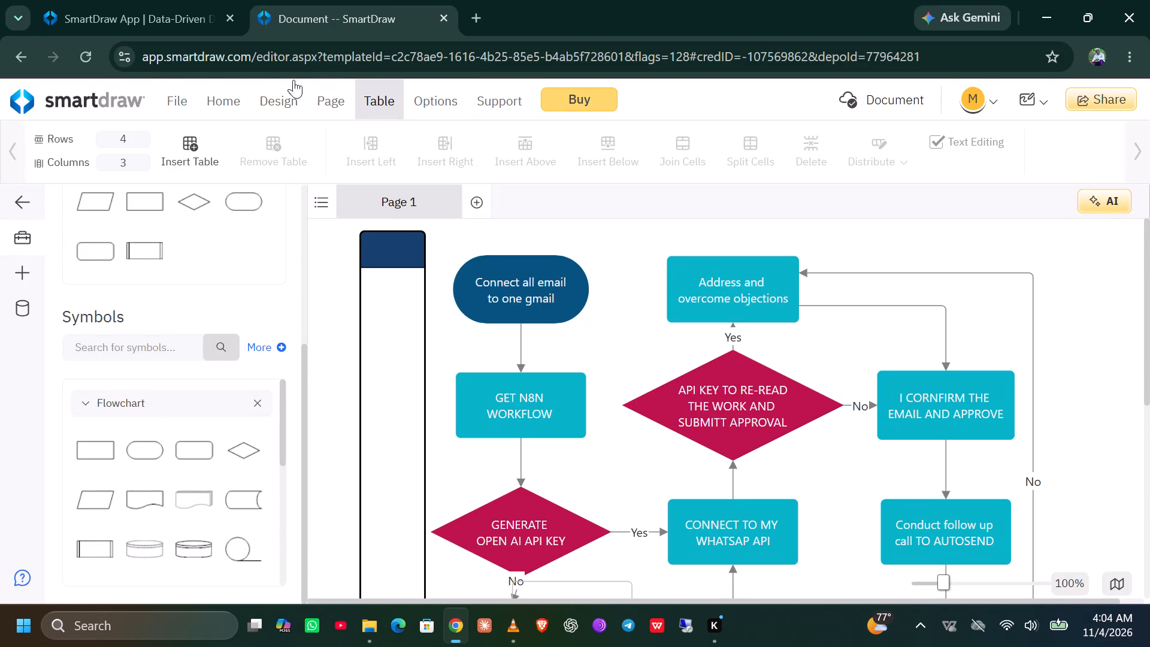
pyautogui.scroll(-4, 774, 376)
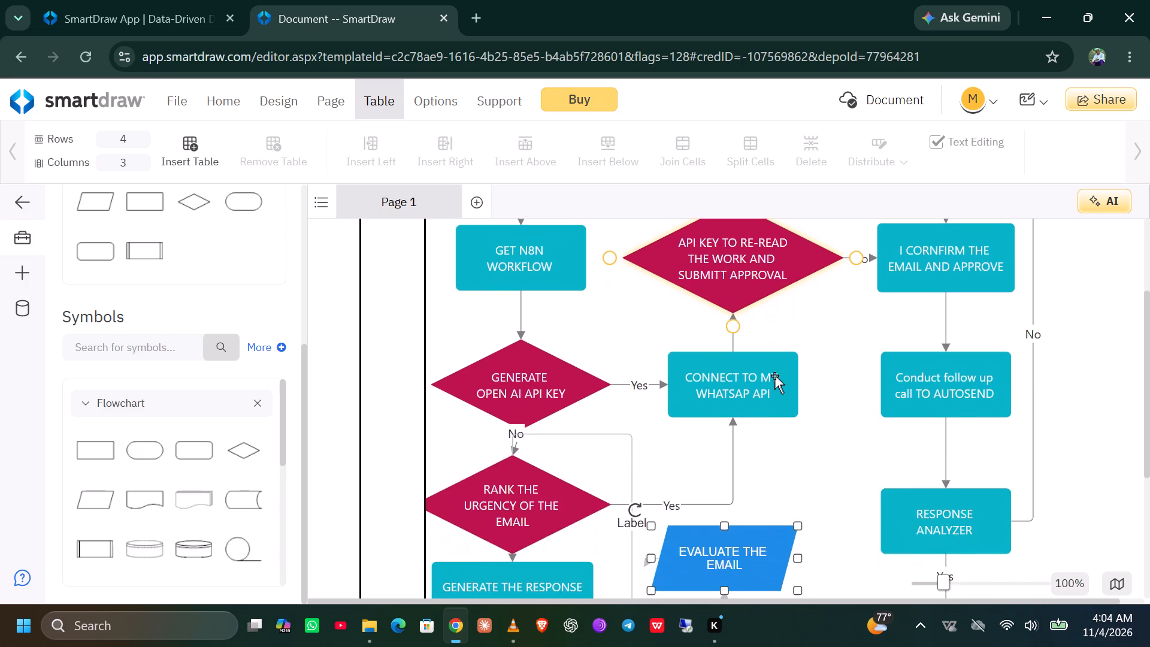
pyautogui.scroll(-2, 774, 376)
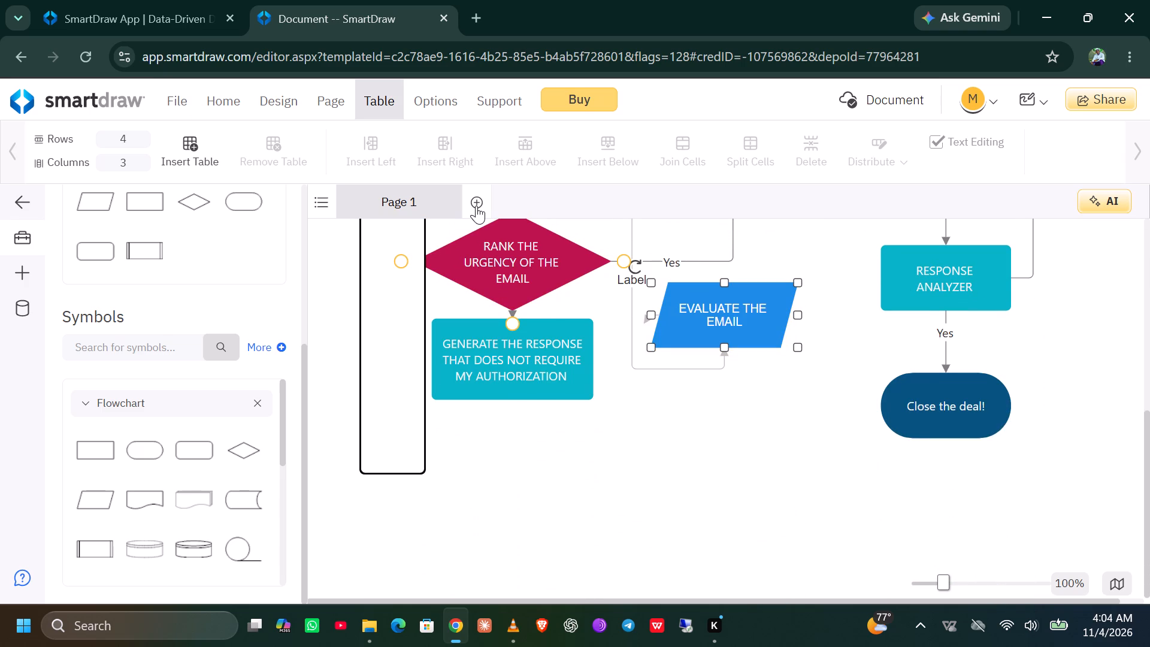
# Add a new blank page to the document.
pyautogui.click(476, 205)
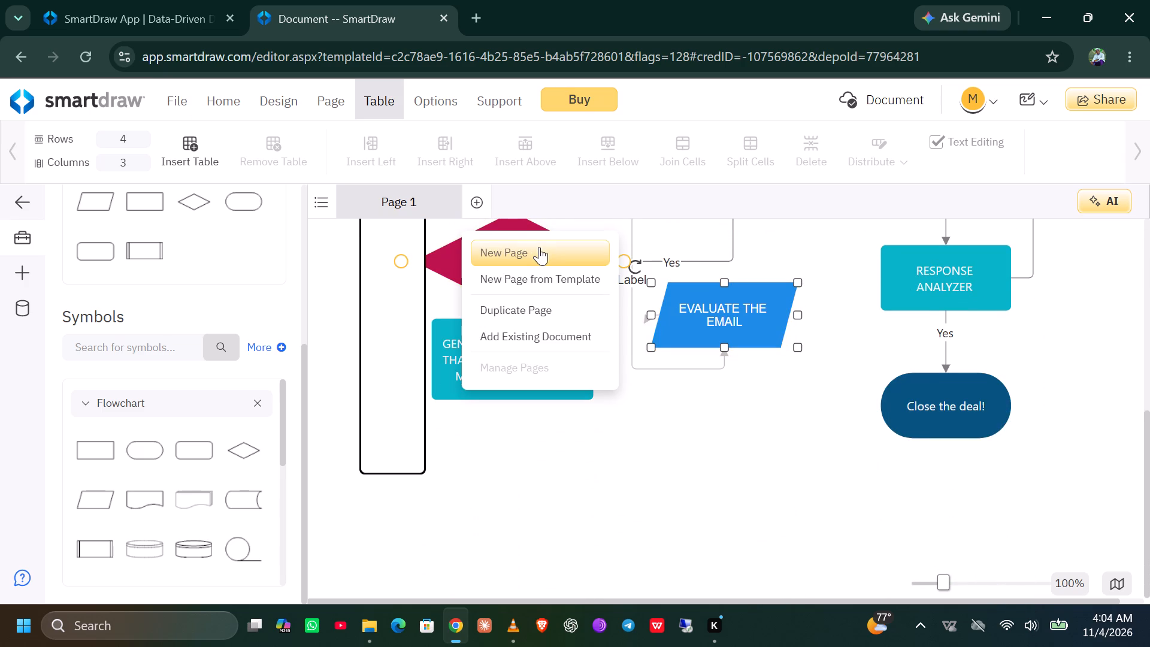
pyautogui.click(539, 247)
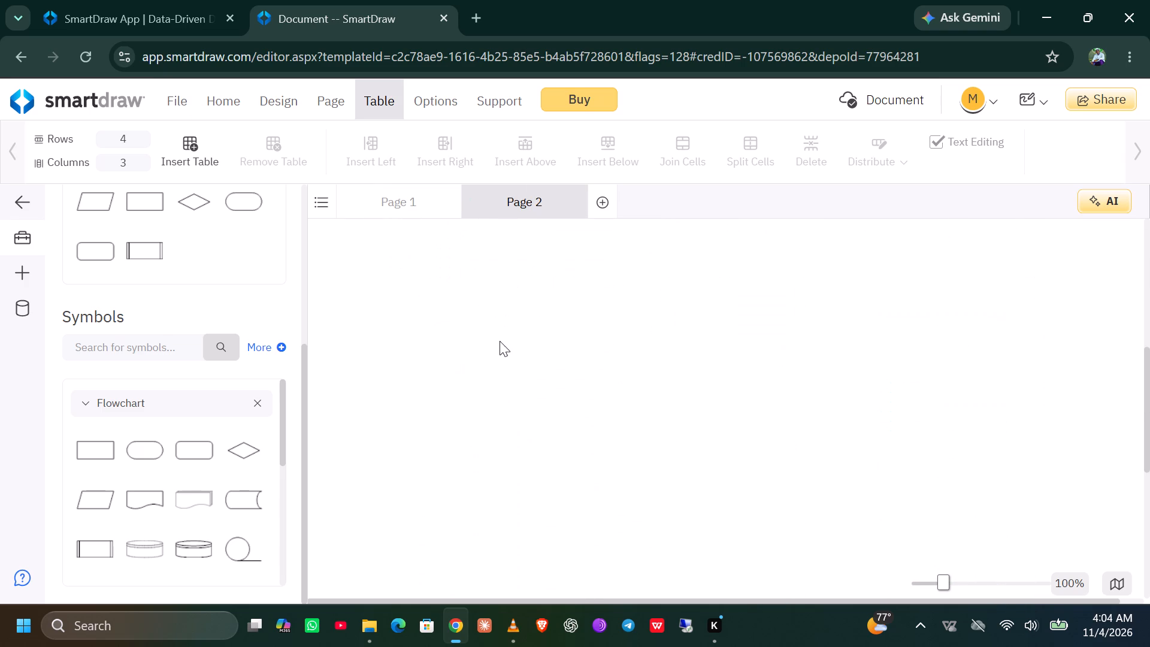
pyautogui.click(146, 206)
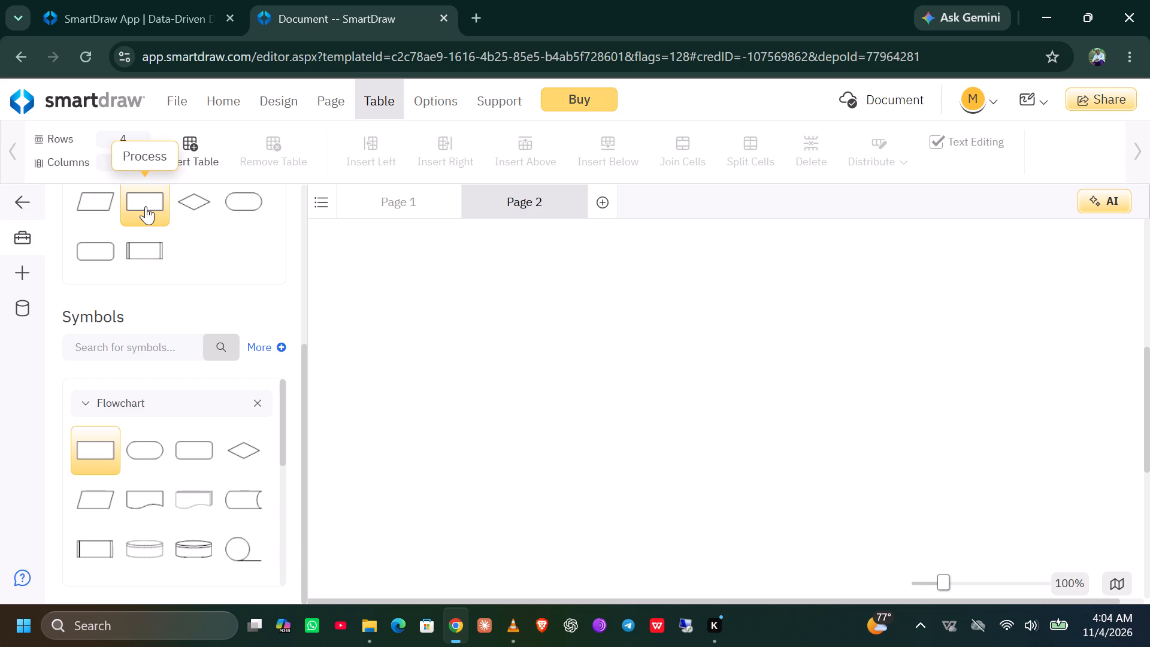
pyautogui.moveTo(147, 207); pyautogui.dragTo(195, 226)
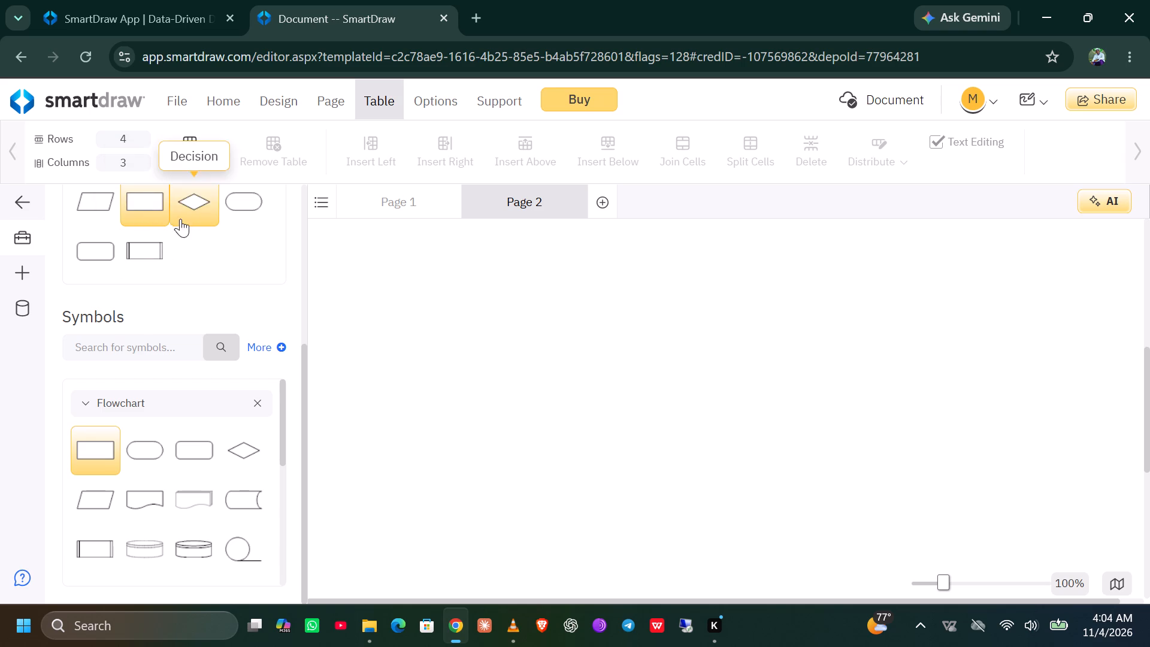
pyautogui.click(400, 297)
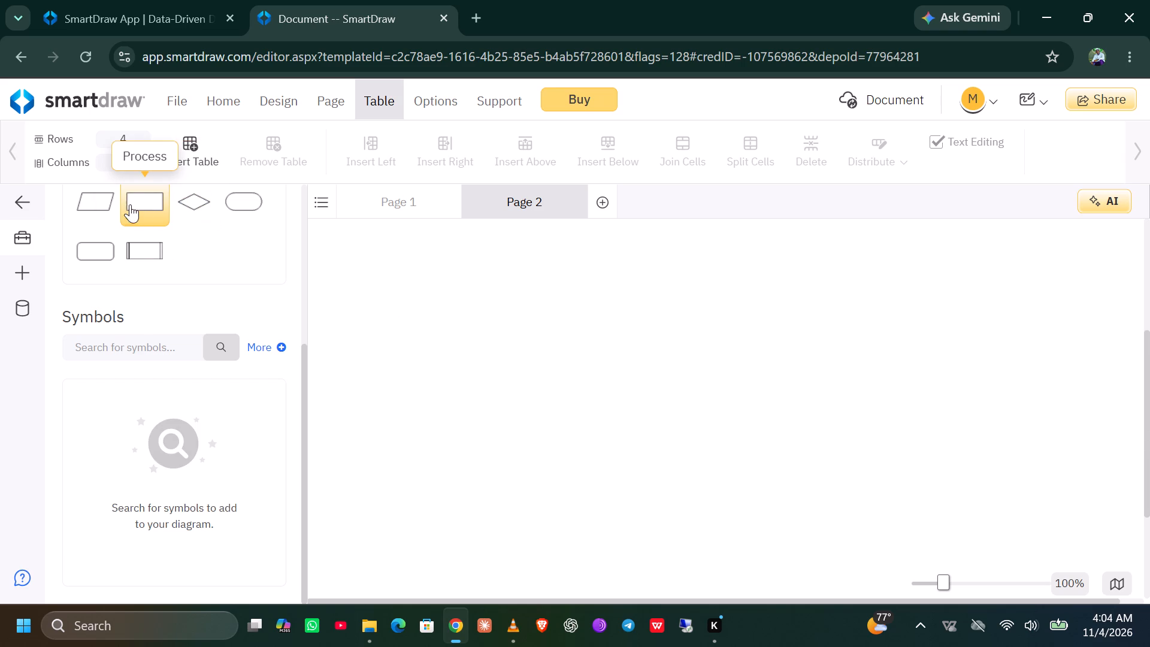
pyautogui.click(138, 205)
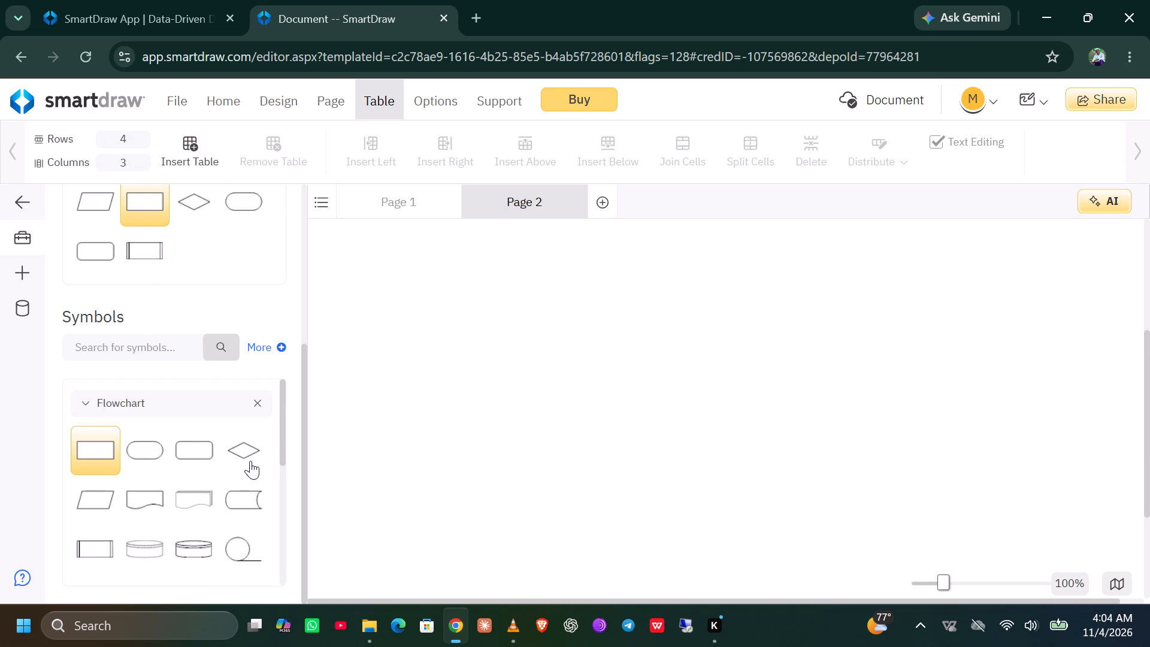
# Place a Multi-Document symbol from the Flowchart library on Page 2.
pyautogui.click(198, 486)
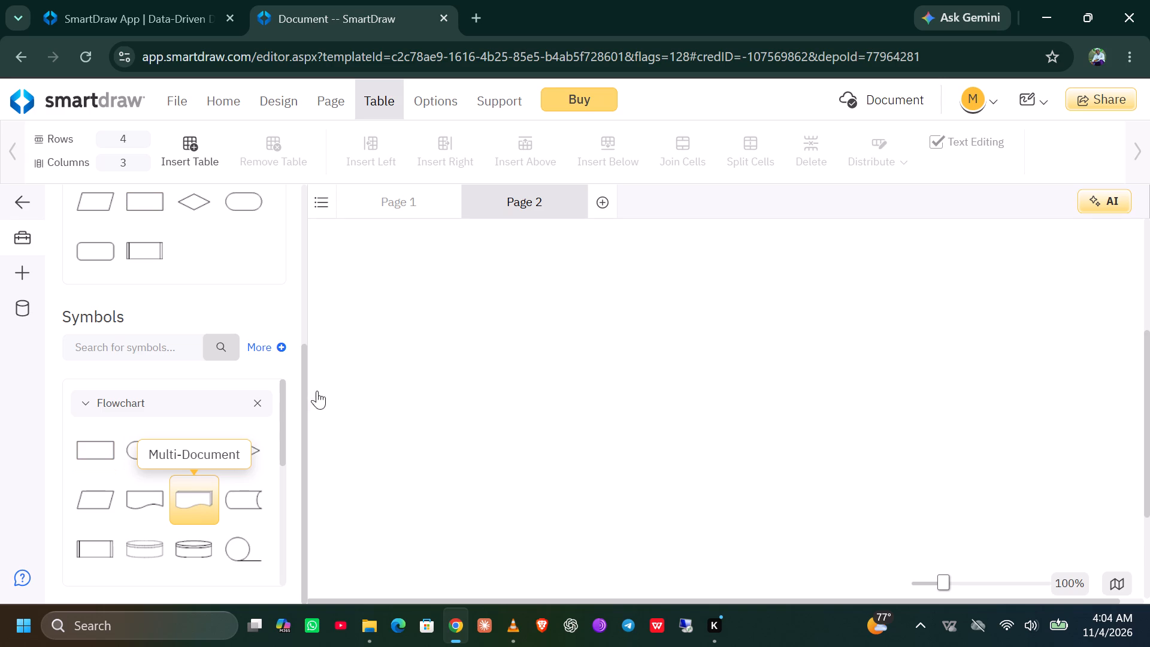
pyautogui.moveTo(391, 289); pyautogui.dragTo(729, 305)
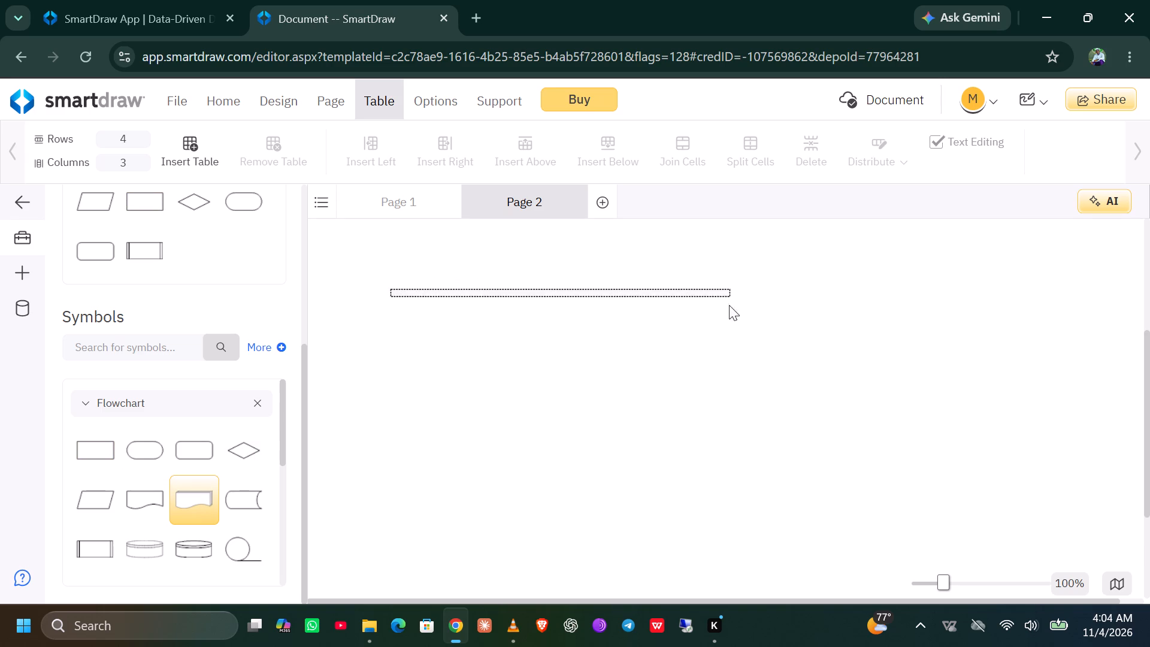
pyautogui.moveTo(729, 305); pyautogui.dragTo(732, 418)
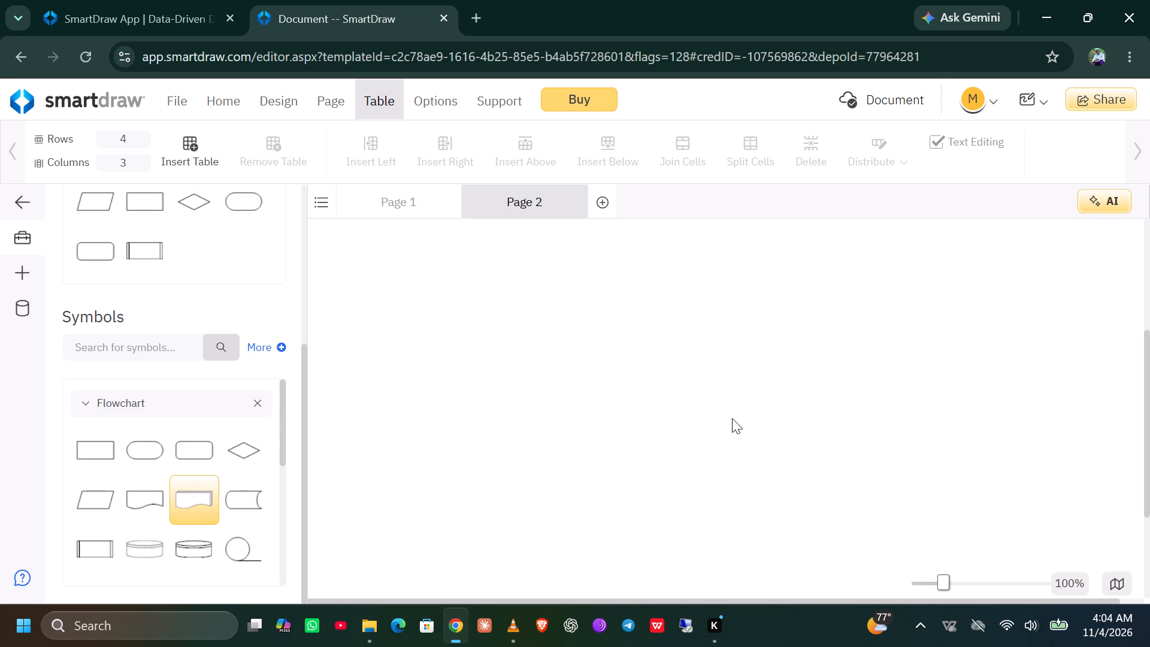
pyautogui.moveTo(202, 487); pyautogui.dragTo(299, 440)
pyautogui.moveTo(299, 440); pyautogui.dragTo(453, 330)
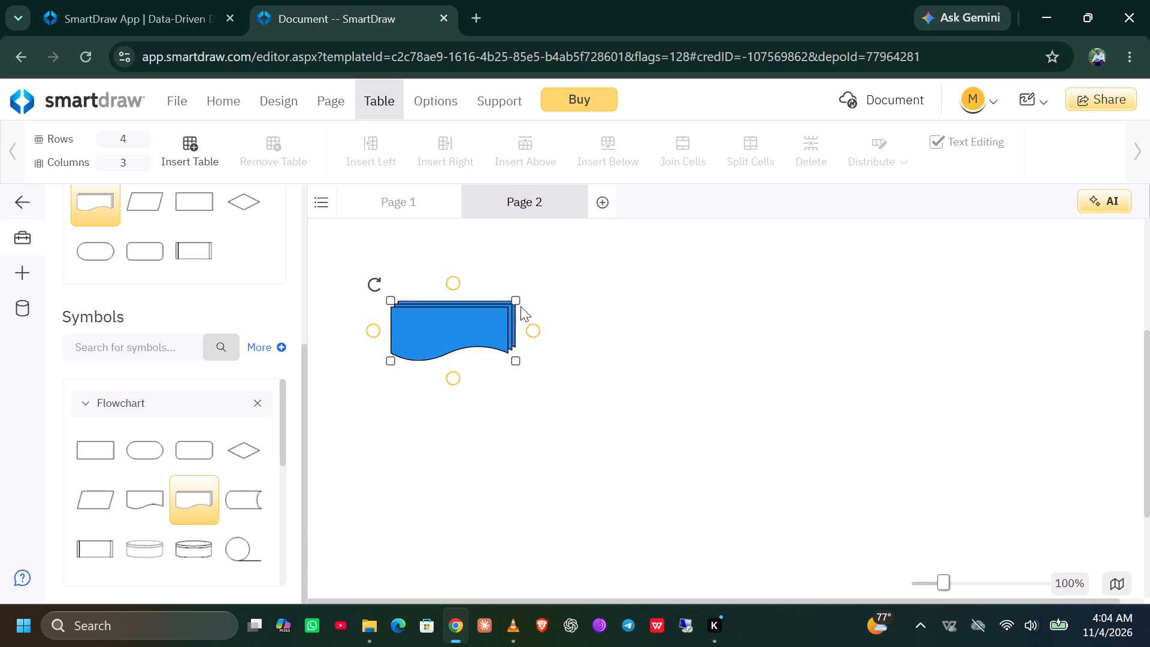
# Move the Multi-Document symbol to the upper-left corner of Page 2.
pyautogui.moveTo(503, 313); pyautogui.dragTo(525, 273)
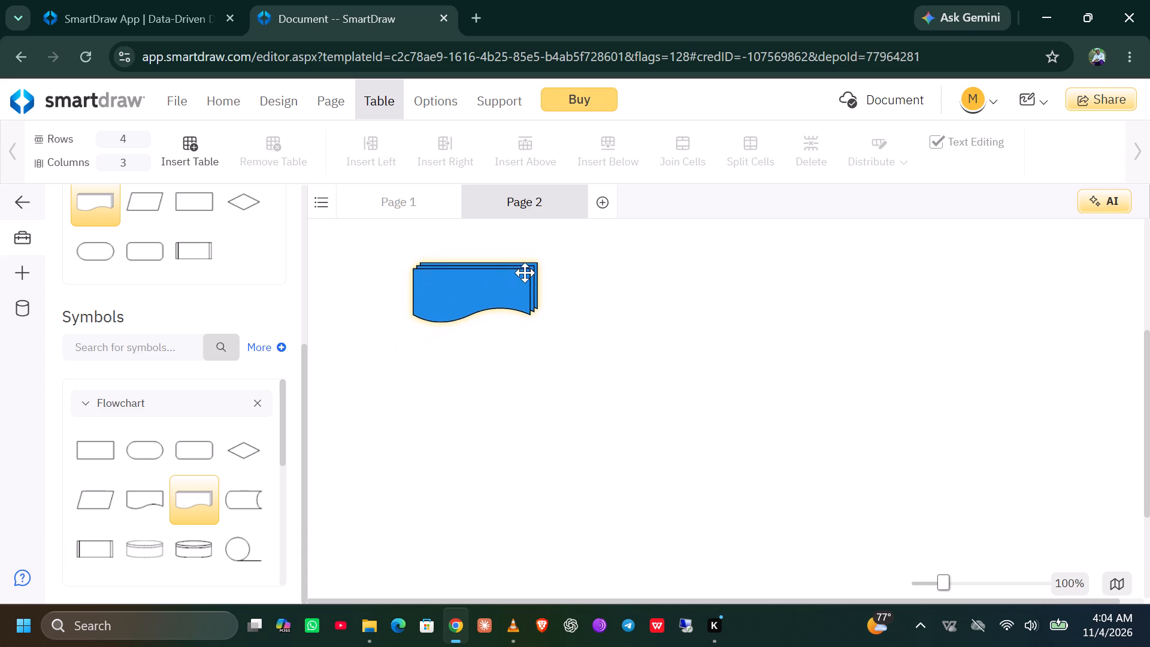
pyautogui.moveTo(525, 273); pyautogui.dragTo(523, 273)
pyautogui.moveTo(455, 284); pyautogui.dragTo(463, 292)
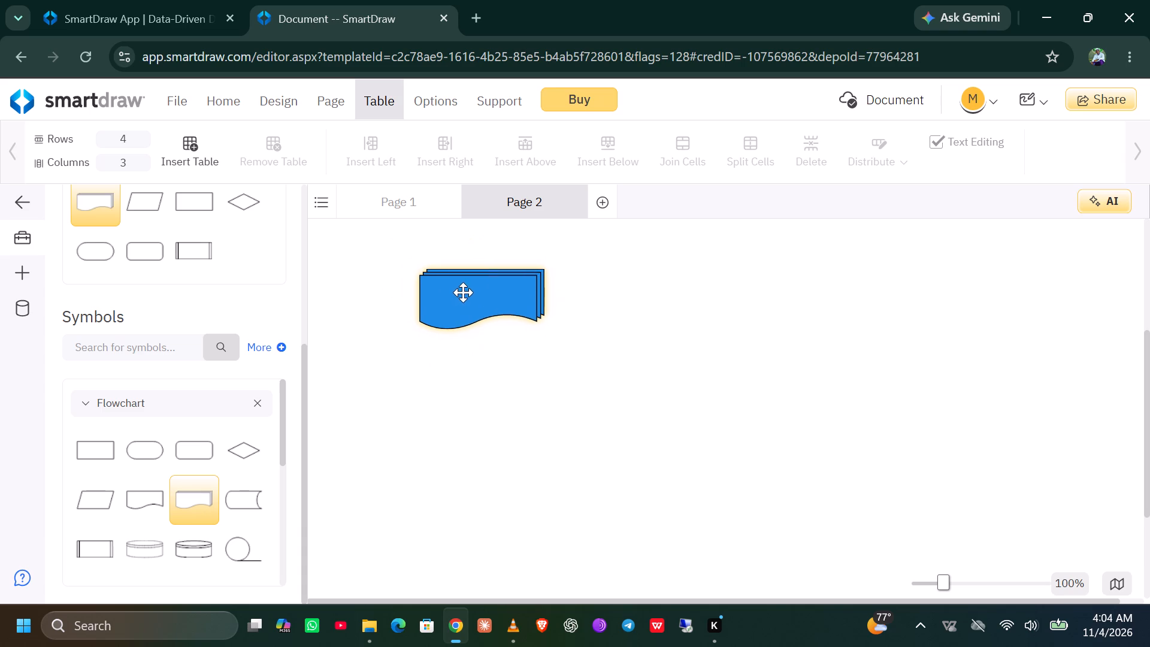
pyautogui.moveTo(463, 292); pyautogui.dragTo(462, 291)
pyautogui.click(401, 255)
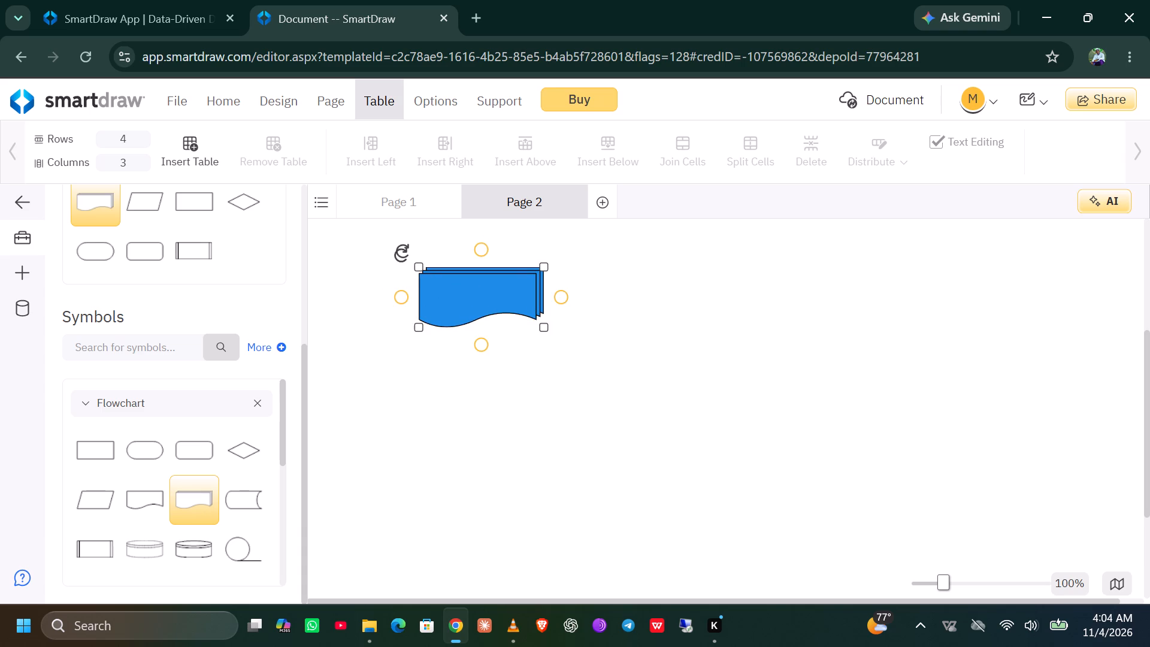
pyautogui.click(401, 255)
pyautogui.click(401, 255)
pyautogui.click(401, 255)
pyautogui.moveTo(552, 279); pyautogui.dragTo(549, 313)
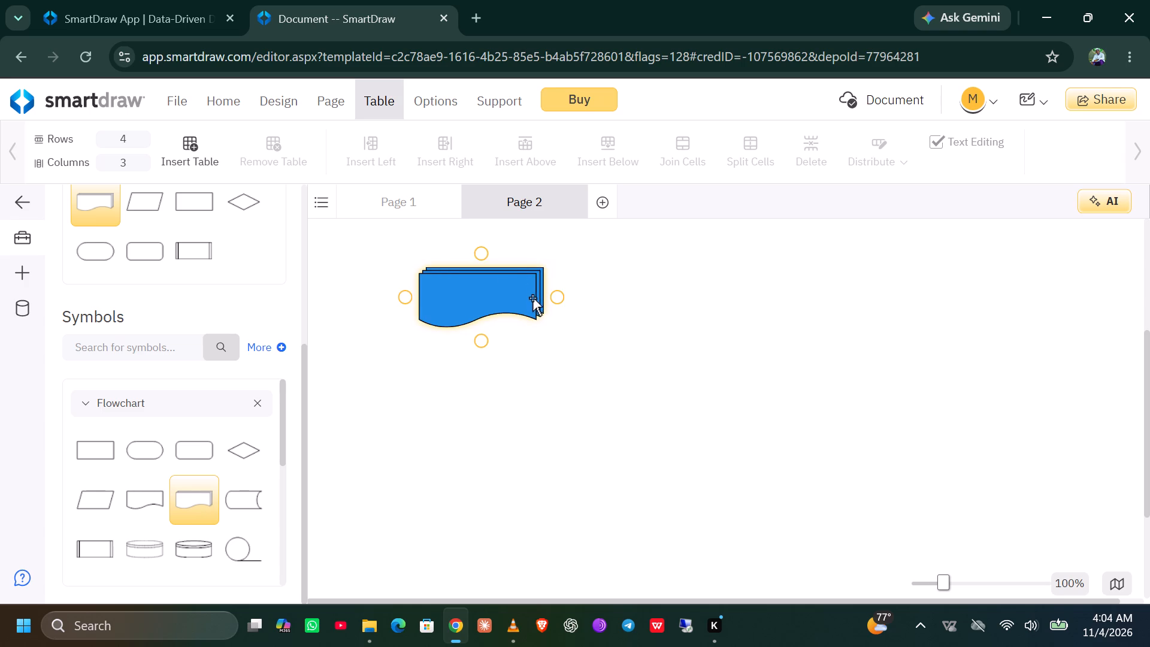
pyautogui.moveTo(532, 295); pyautogui.dragTo(468, 279)
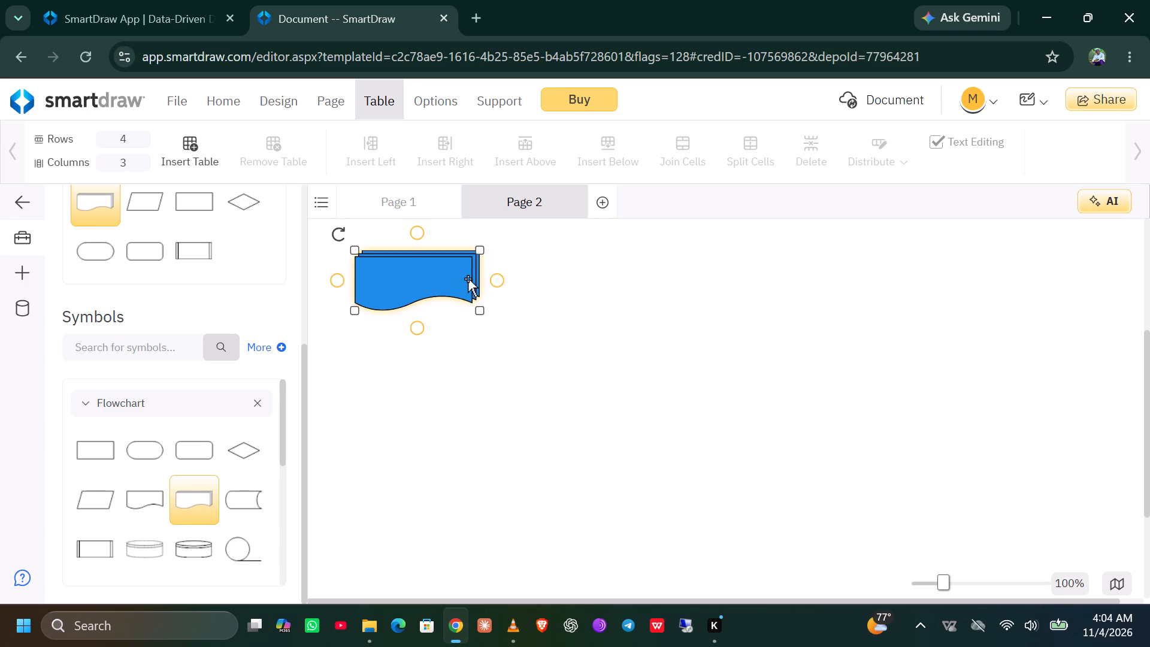
pyautogui.moveTo(443, 270); pyautogui.dragTo(442, 270)
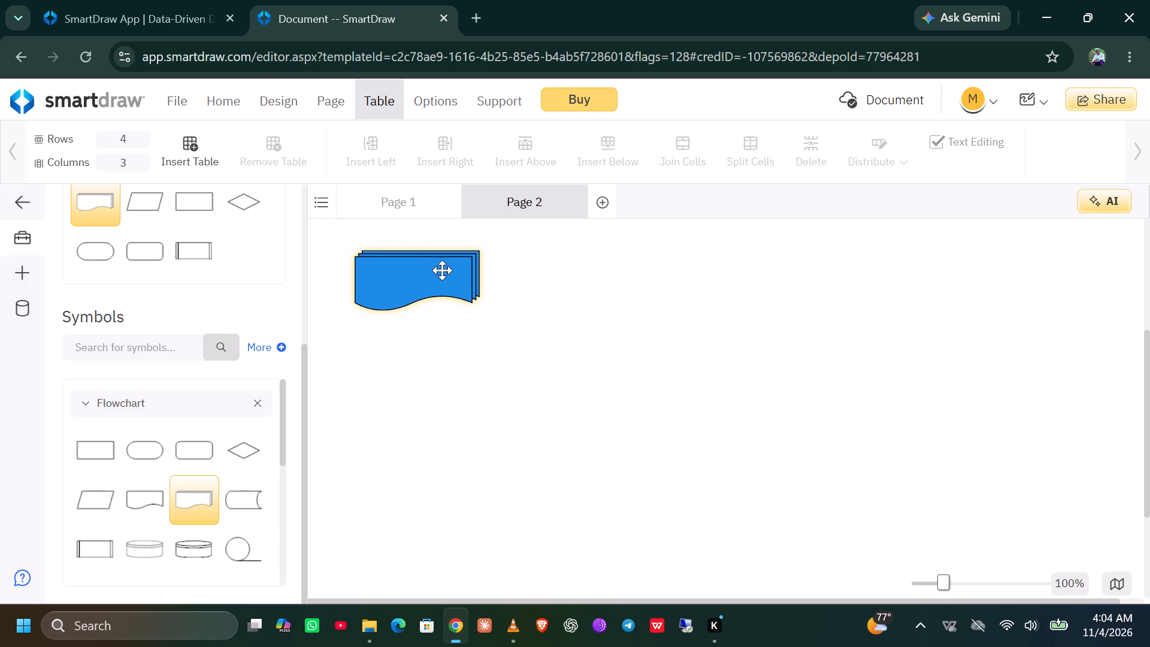
pyautogui.moveTo(442, 270); pyautogui.dragTo(413, 256)
# Label the Multi-Document symbol "New n8n Automations".
pyautogui.doubleClick(404, 264)
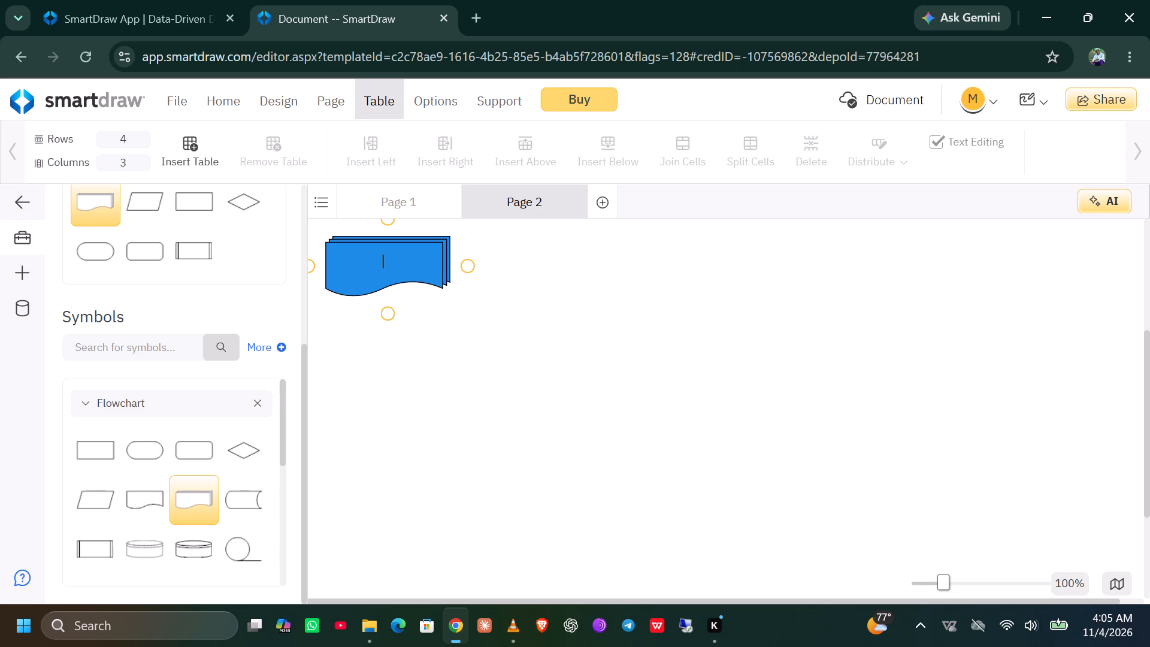
pyautogui.write('ew')
pyautogui.press('space')
pyautogui.press('n')
pyautogui.write('8n')
pyautogui.press('space')
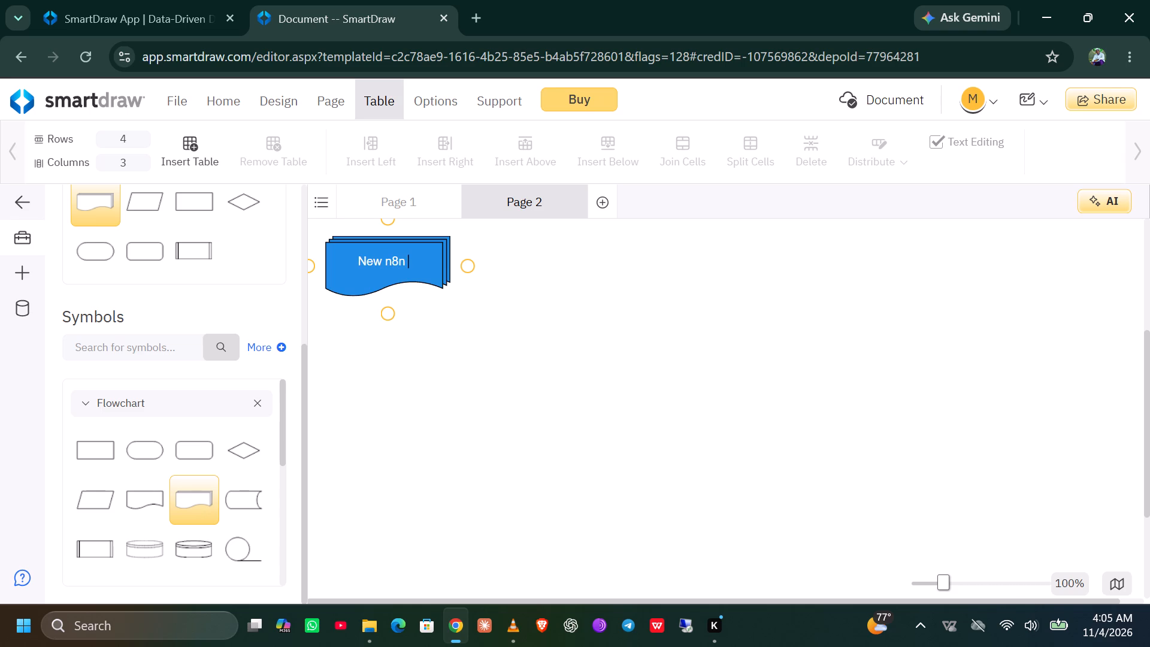
pyautogui.press('a')
pyautogui.press('u')
pyautogui.press('t')
pyautogui.write('omations')
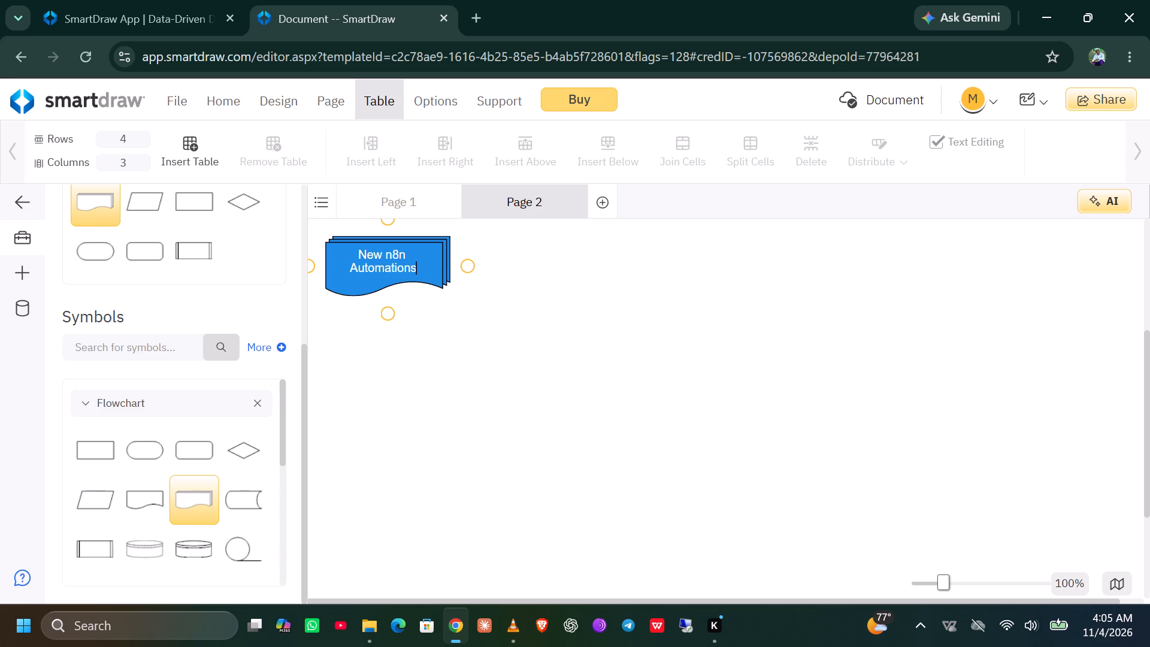
# Add a rectangle from the Flowchart symbols to Page 2, below and to the right of the "New n8n Automations" symbol.
pyautogui.scroll(-1, 471, 349)
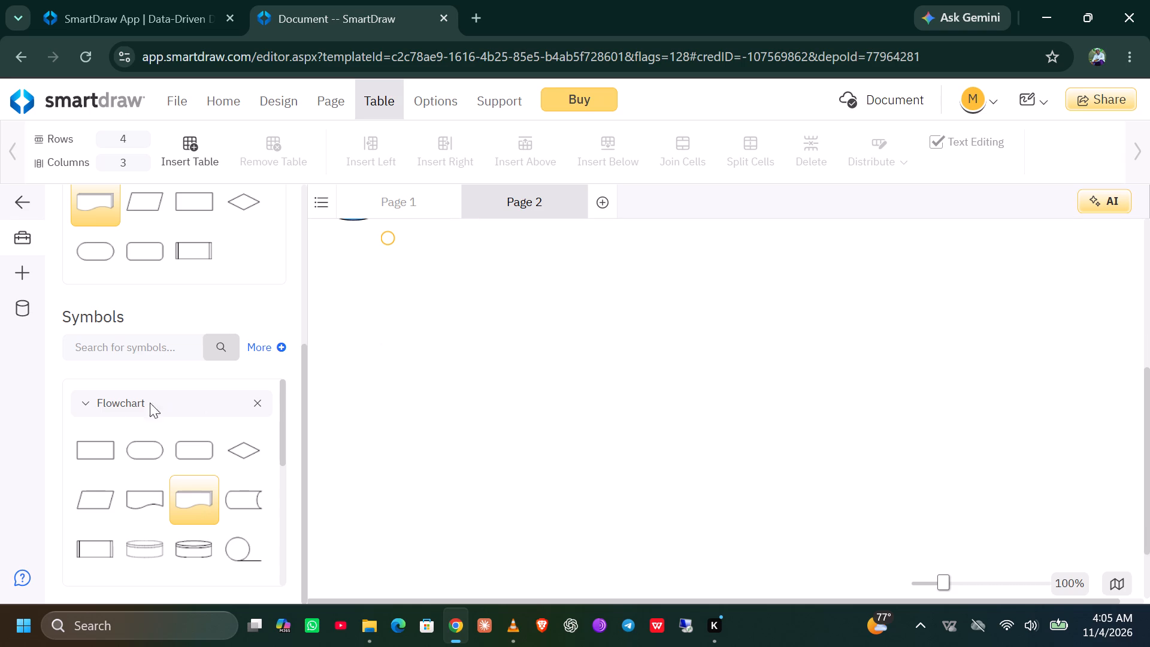
pyautogui.moveTo(100, 445); pyautogui.dragTo(559, 340)
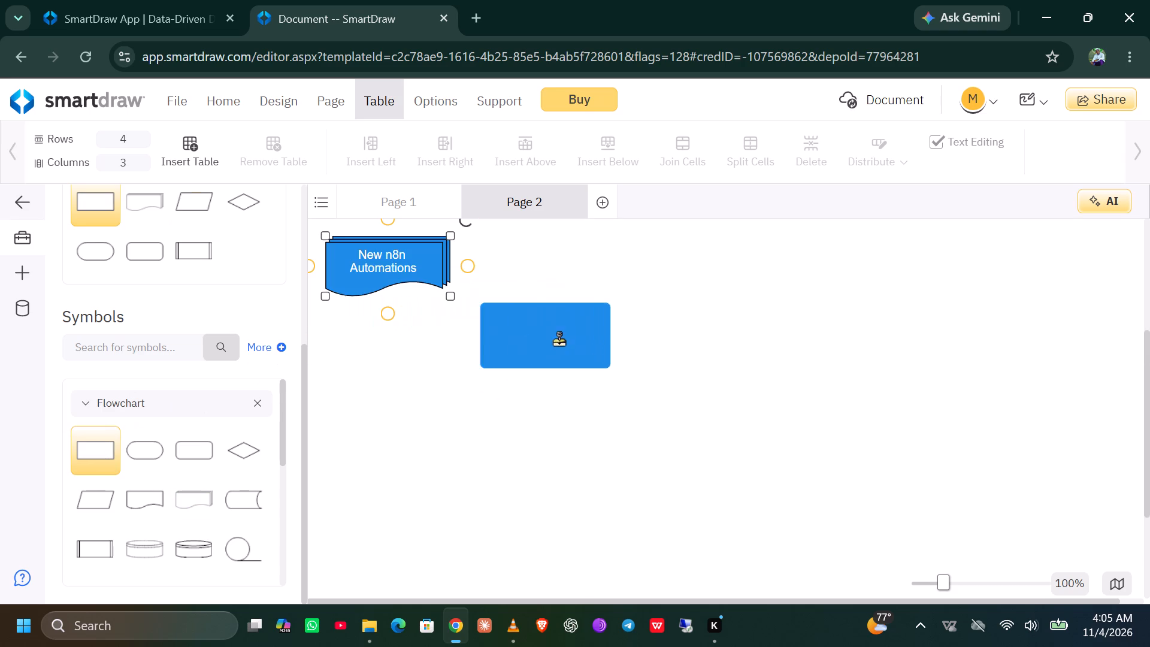
pyautogui.moveTo(559, 340); pyautogui.dragTo(529, 420)
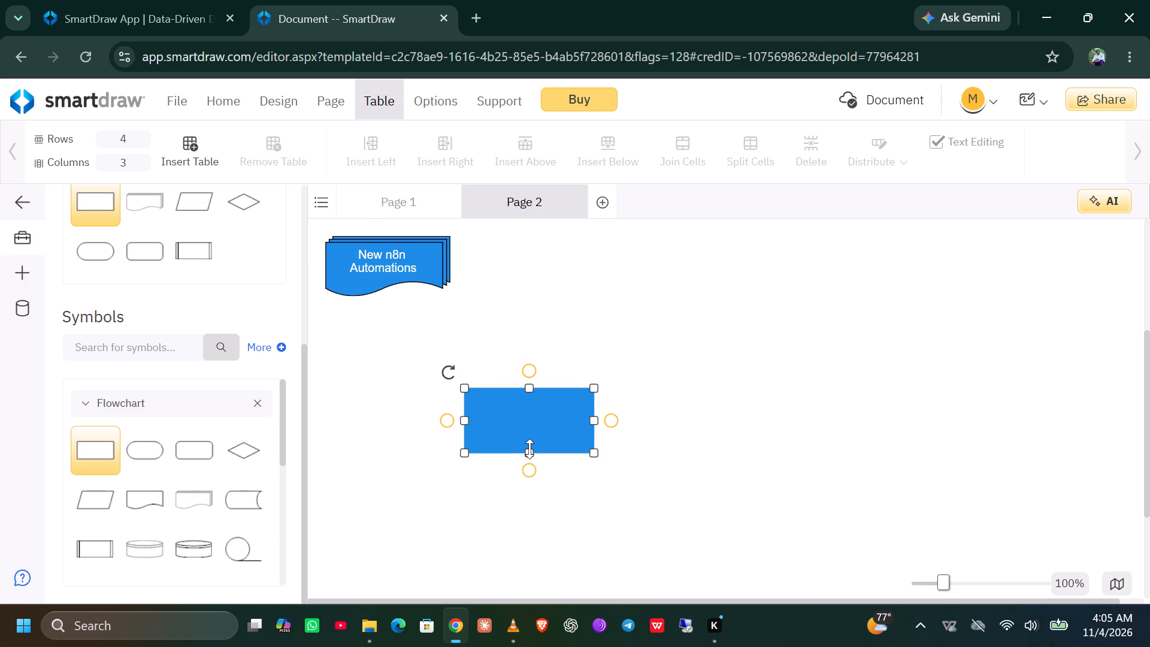
# Reshape the rectangle into a long, thin bar and position it to the right of the "New n8n Automations" symbol, near its top edge.
pyautogui.moveTo(529, 449); pyautogui.dragTo(534, 425)
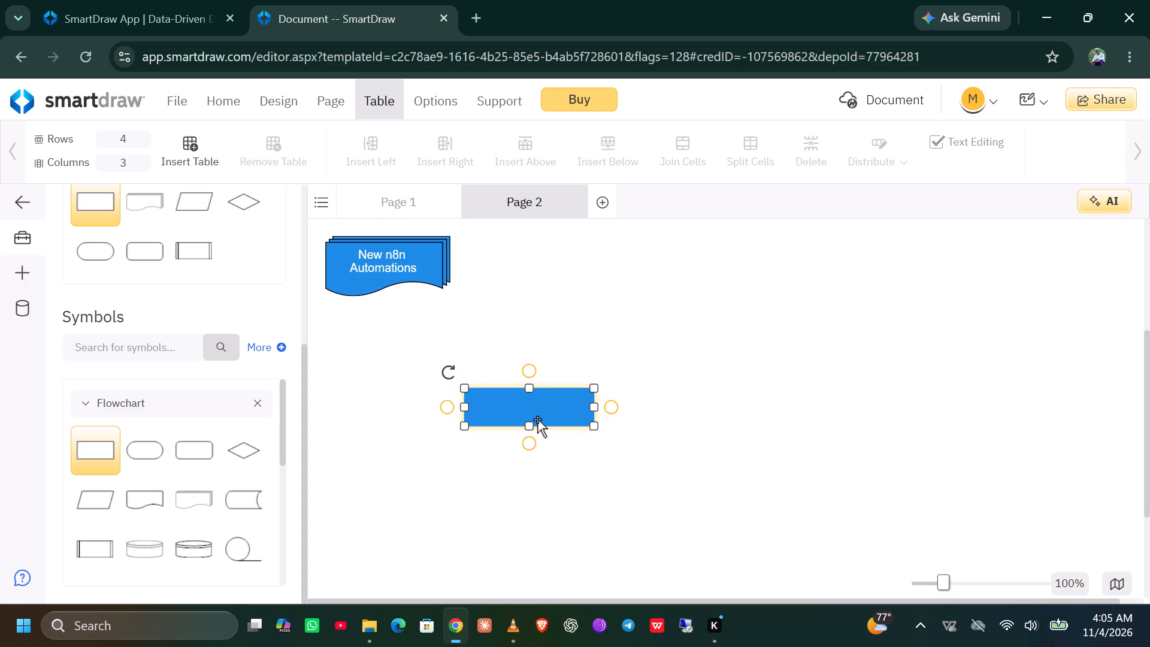
pyautogui.moveTo(552, 413); pyautogui.dragTo(705, 250)
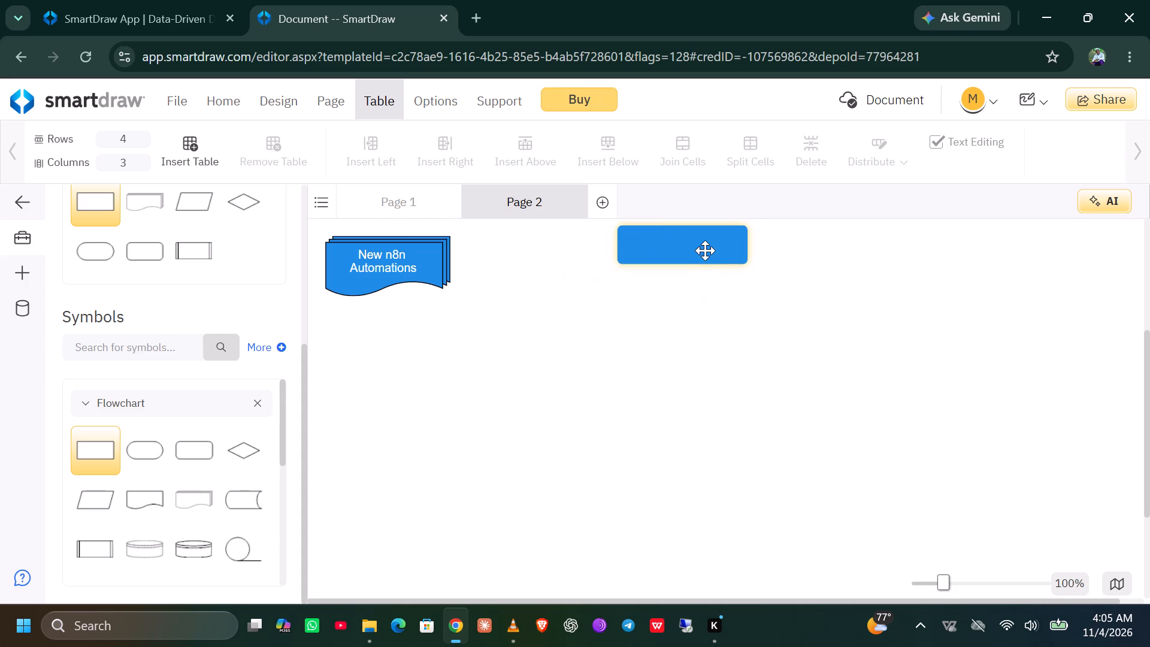
pyautogui.moveTo(705, 250); pyautogui.dragTo(740, 255)
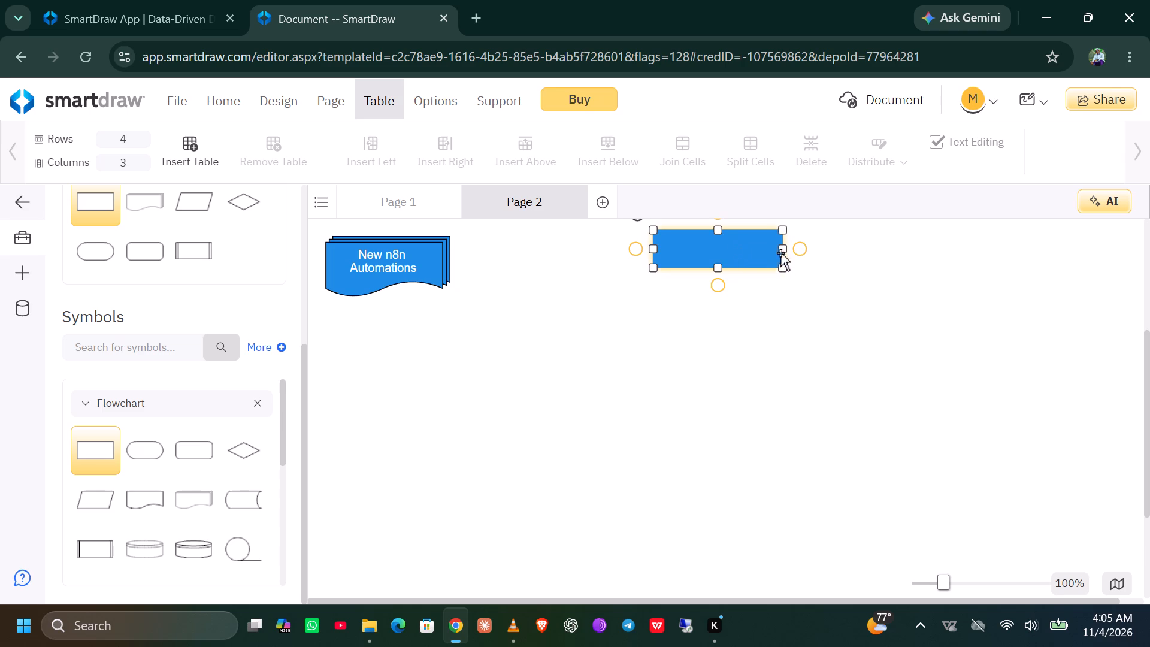
pyautogui.moveTo(782, 252); pyautogui.dragTo(936, 234)
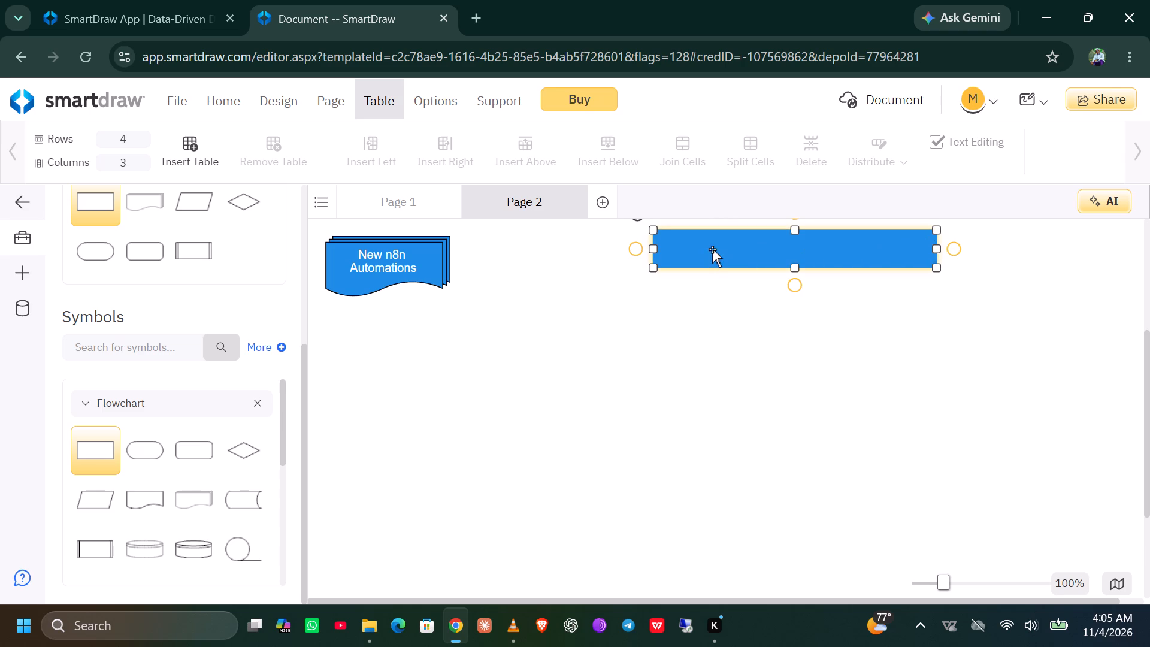
pyautogui.moveTo(712, 249); pyautogui.dragTo(654, 249)
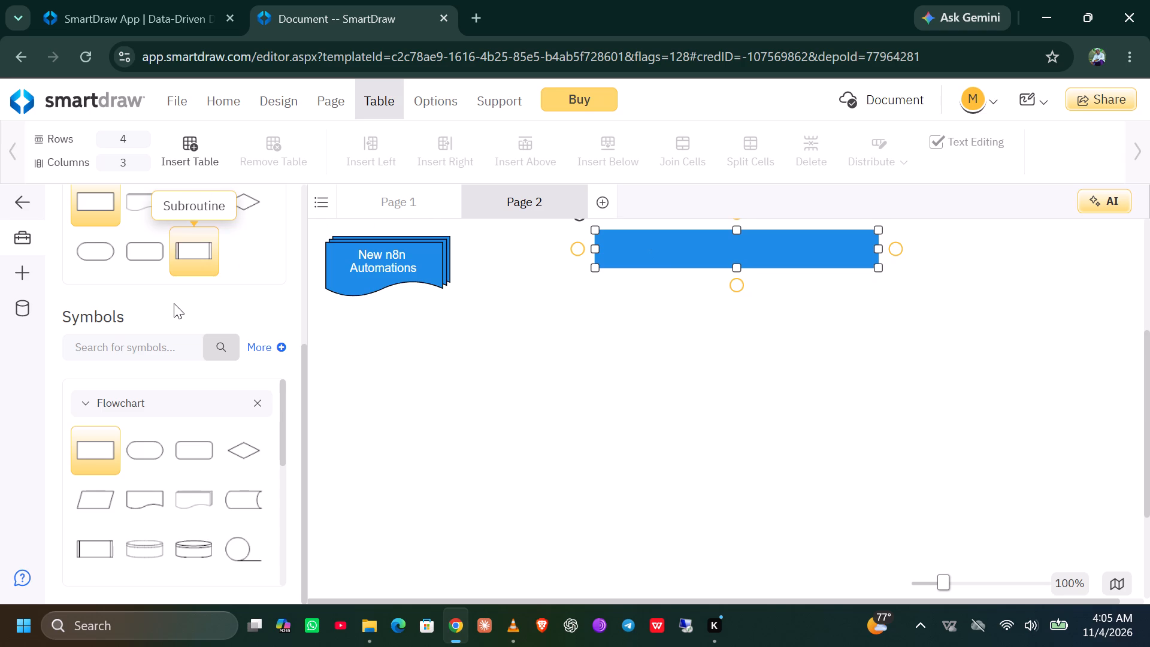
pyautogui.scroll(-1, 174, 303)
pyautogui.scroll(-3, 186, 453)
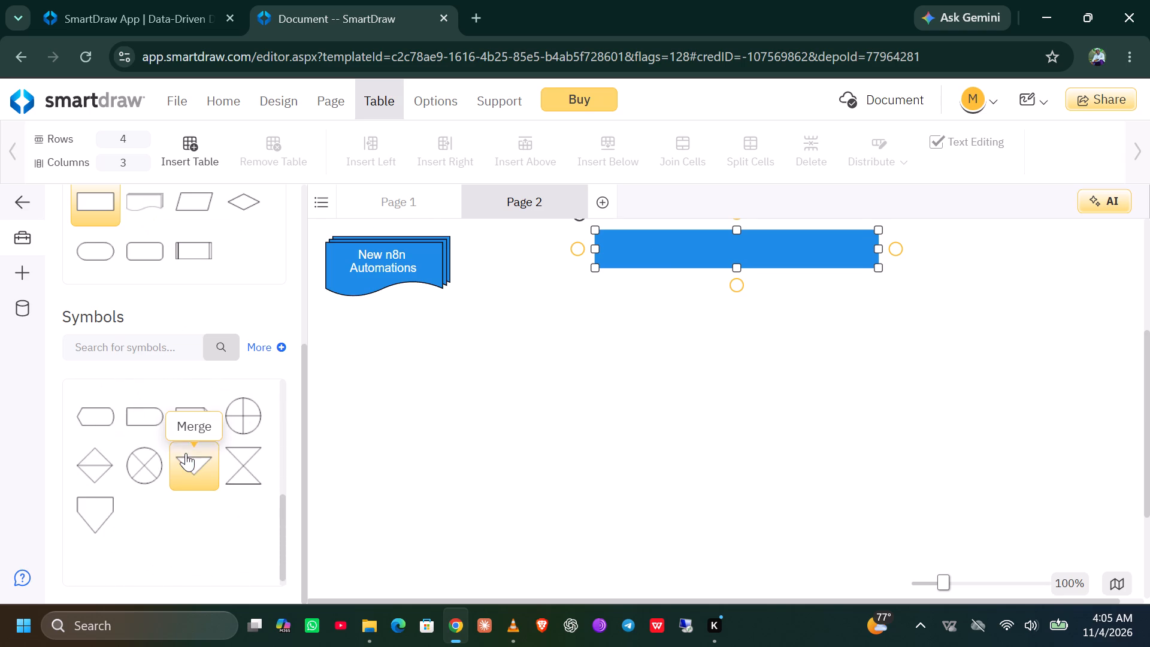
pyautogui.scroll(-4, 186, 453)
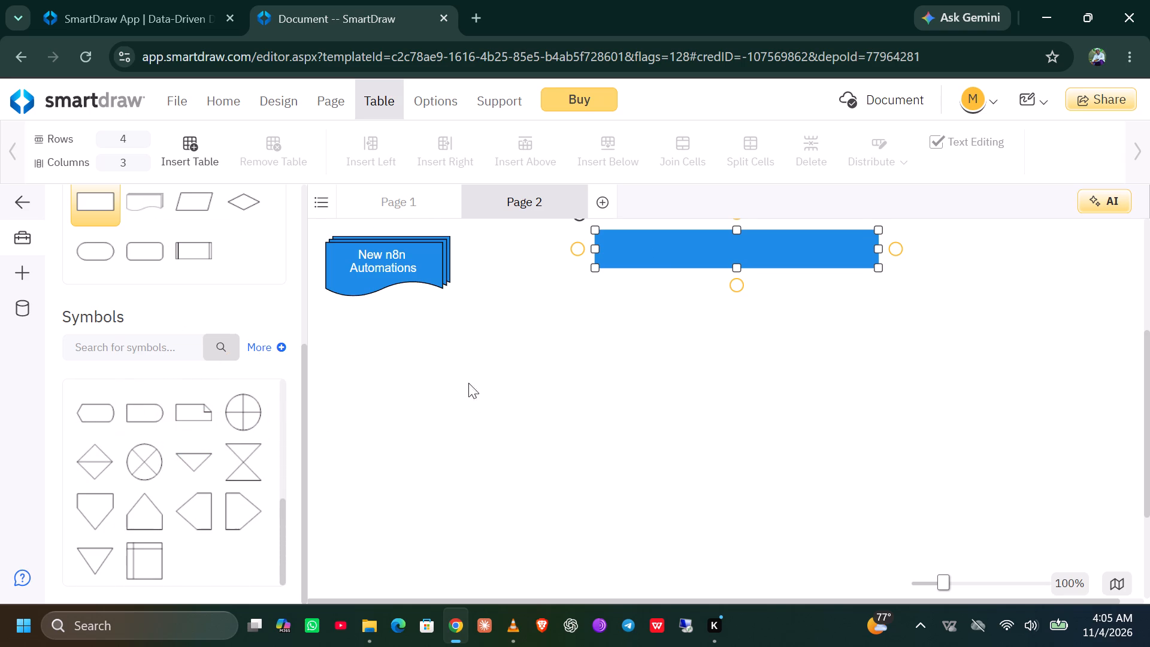
# Open the long rectangle's text for editing.
pyautogui.click(764, 249)
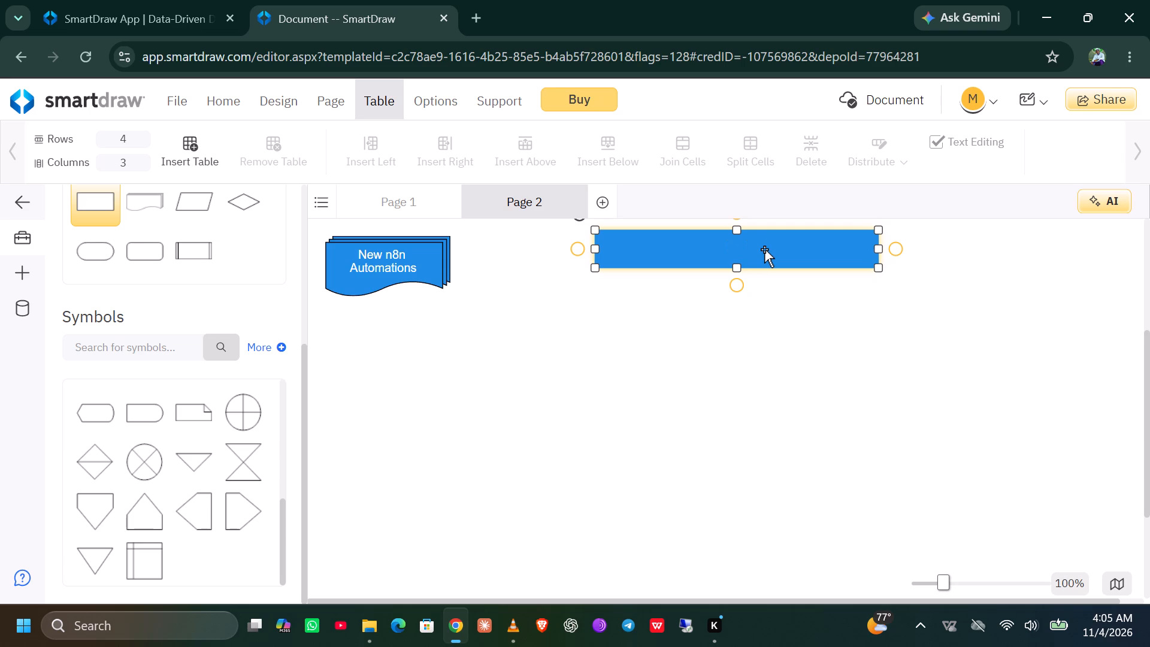
pyautogui.doubleClick(764, 249)
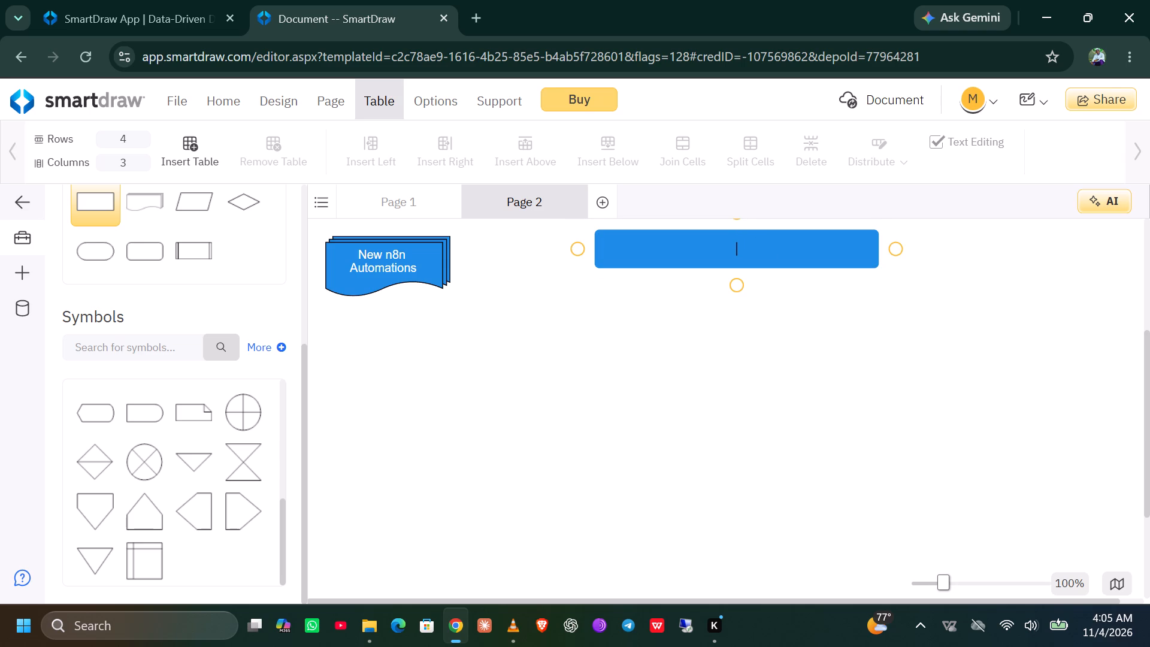
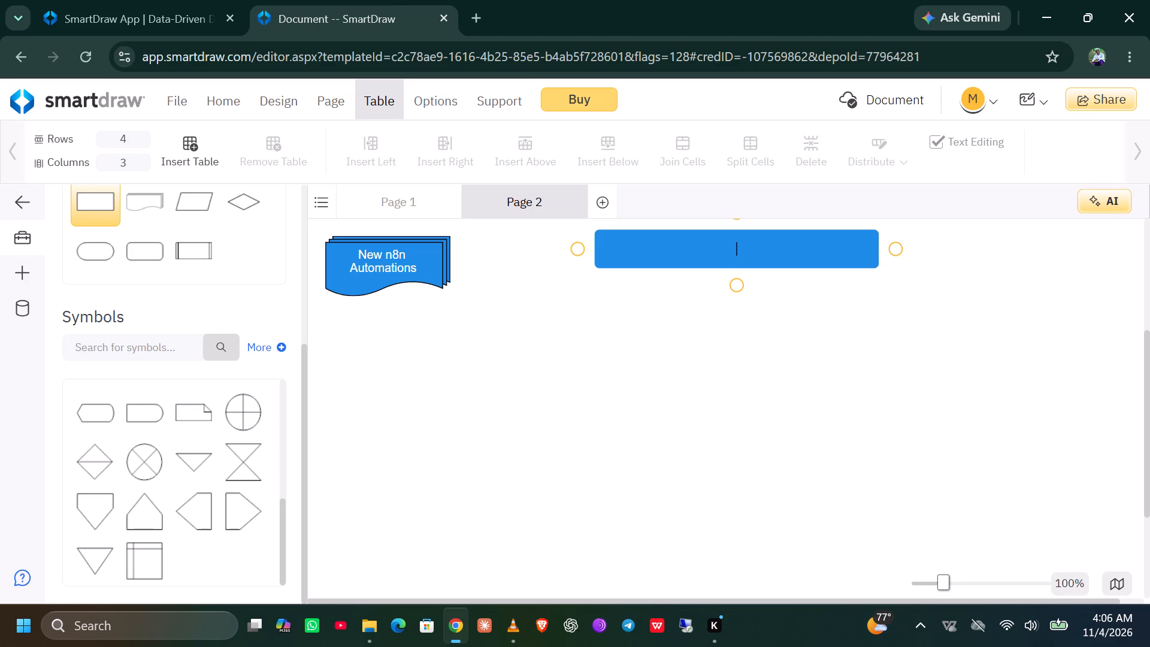
# Label the long rectangle "CUSTOMER SERVICE BOT".
pyautogui.write('CUSTOMER SERVICE')
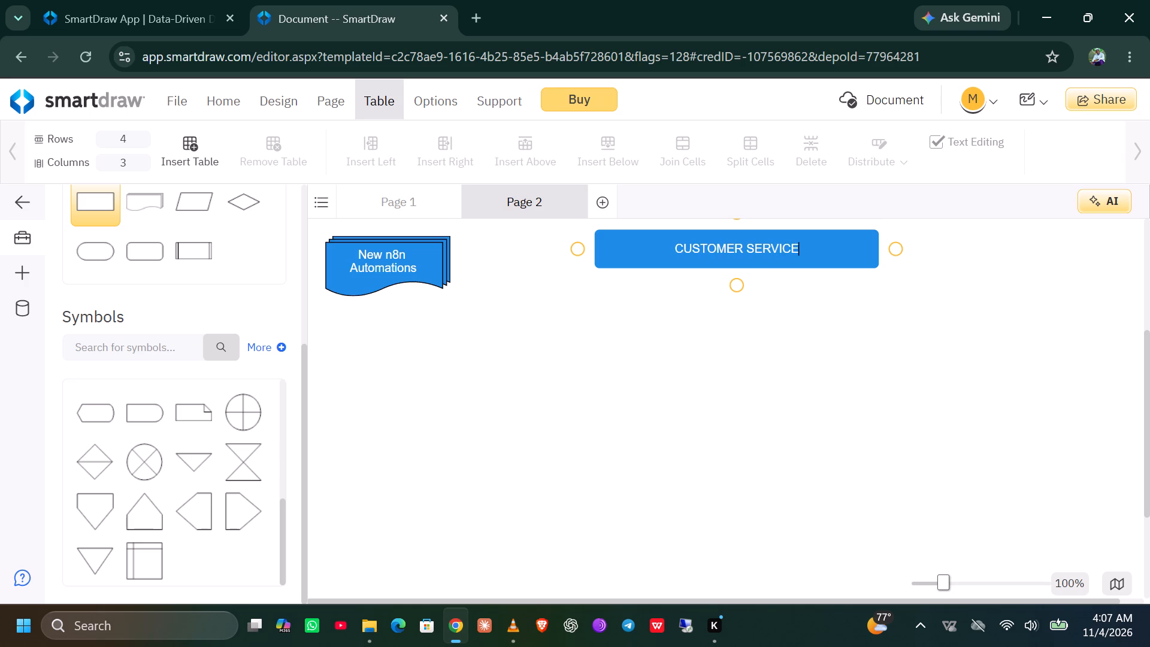
pyautogui.press('space')
pyautogui.write('BOT')
pyautogui.press('space')
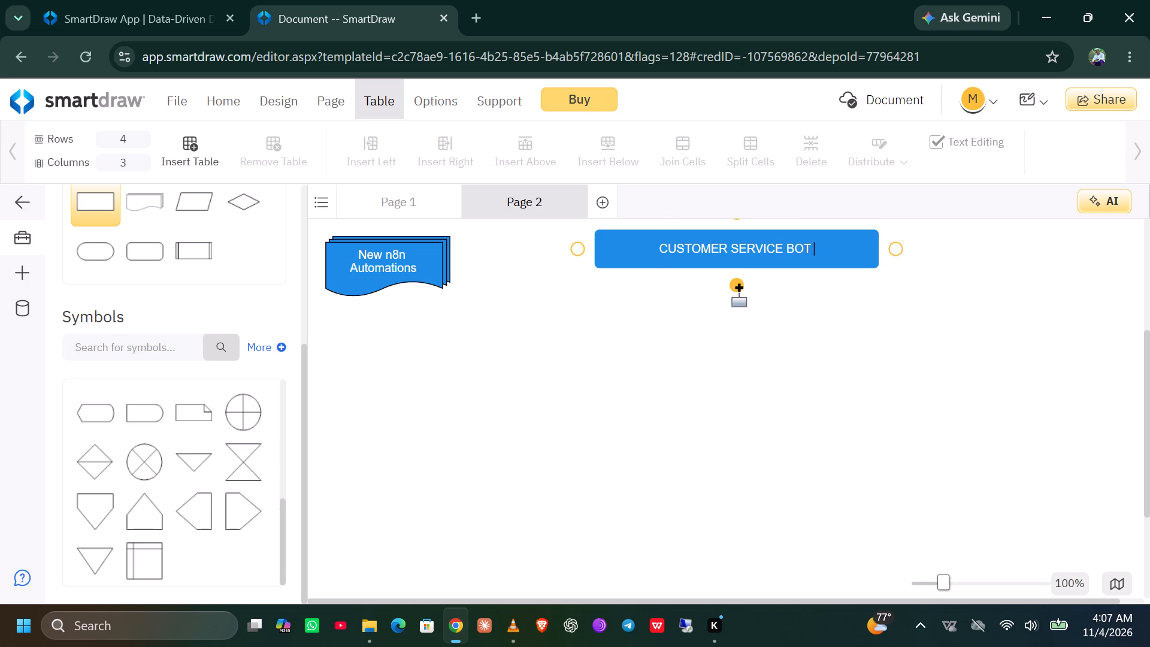
# Add a parallelogram below the "CUSTOMER SERVICE BOT" bar, connected to it by an arrow, and adjust its size slightly.
pyautogui.moveTo(739, 287); pyautogui.dragTo(734, 334)
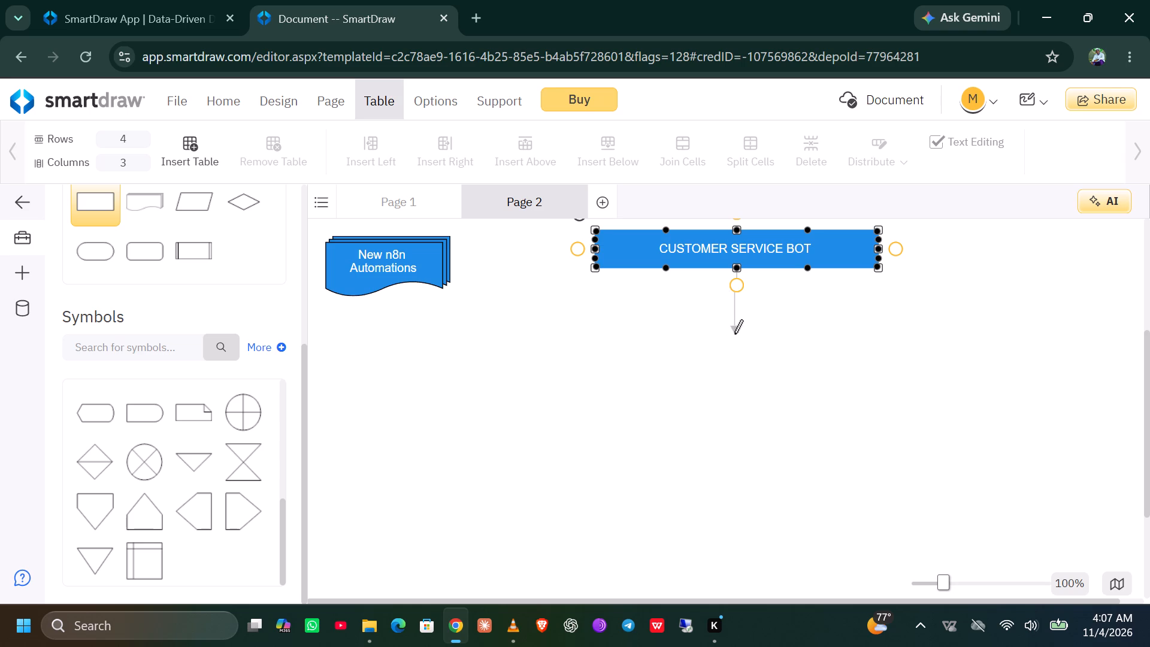
pyautogui.moveTo(734, 334); pyautogui.dragTo(738, 320)
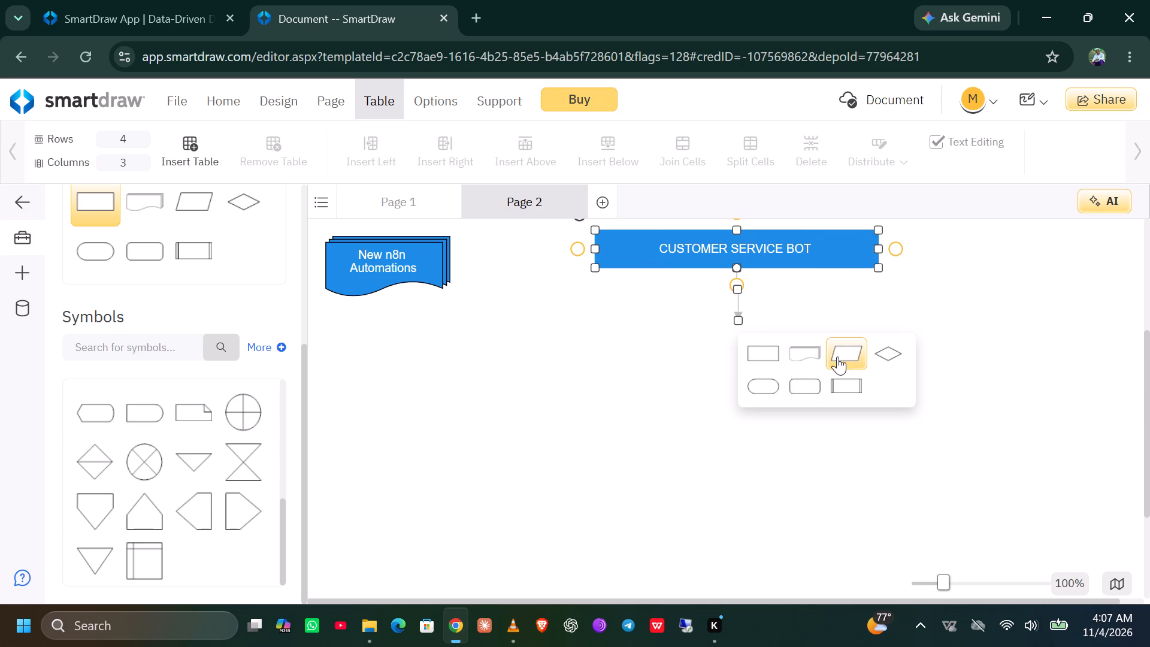
pyautogui.click(850, 349)
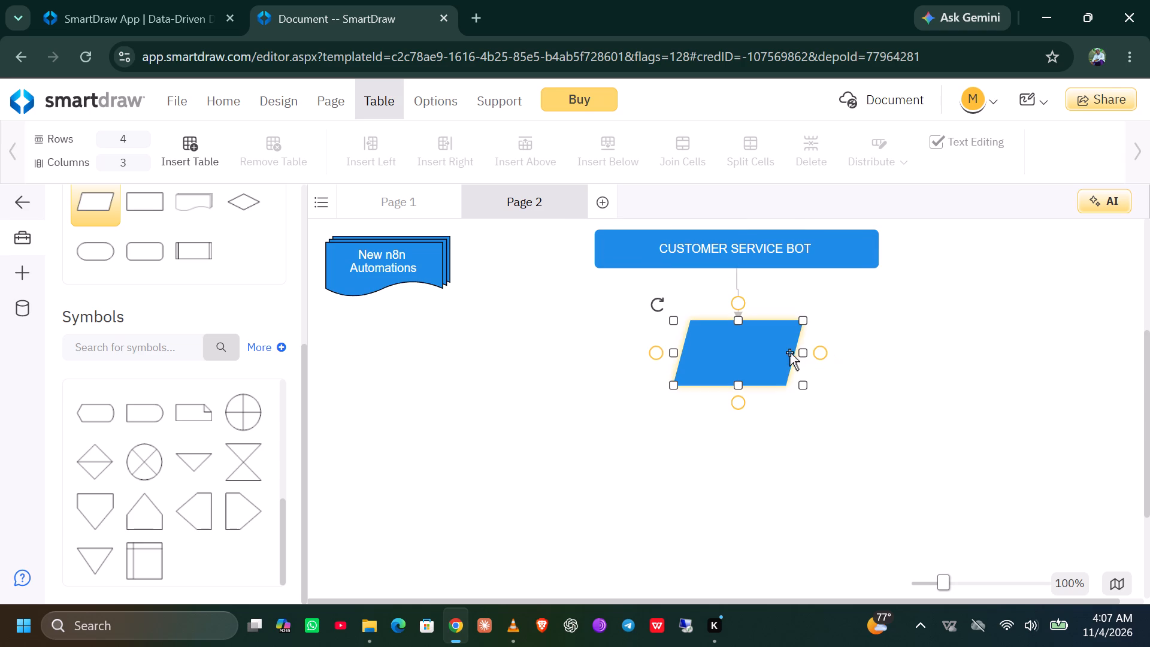
pyautogui.click(803, 320)
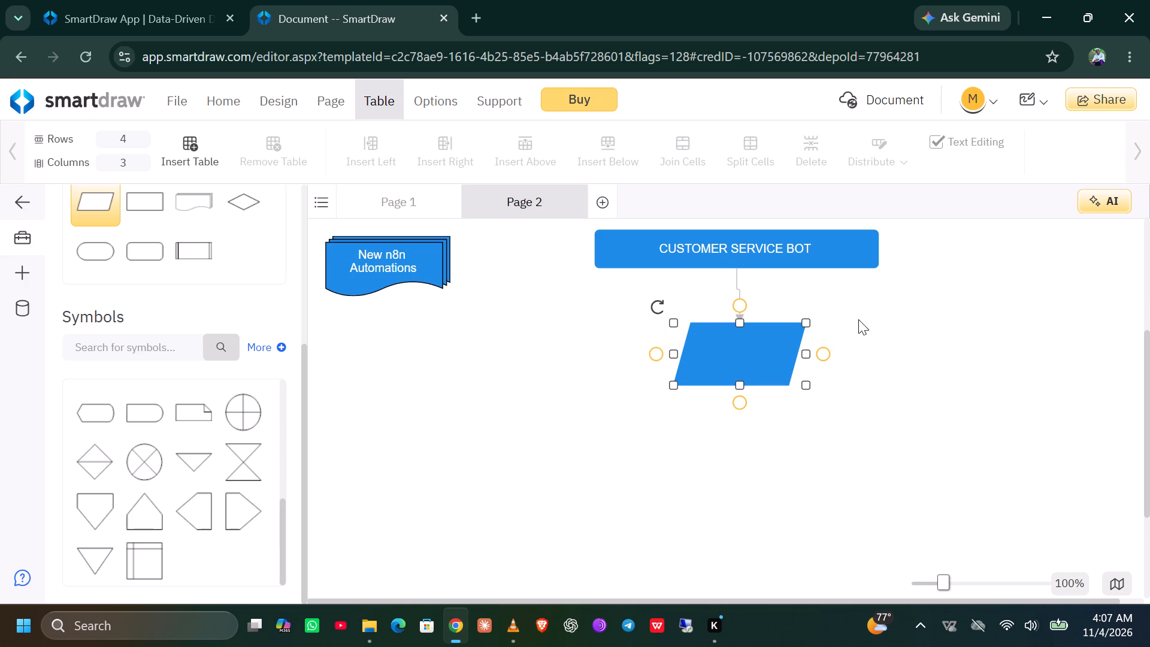
# Label the parallelogram below the bar "COLLECT CLIENTS ORDERS".
pyautogui.click(745, 358)
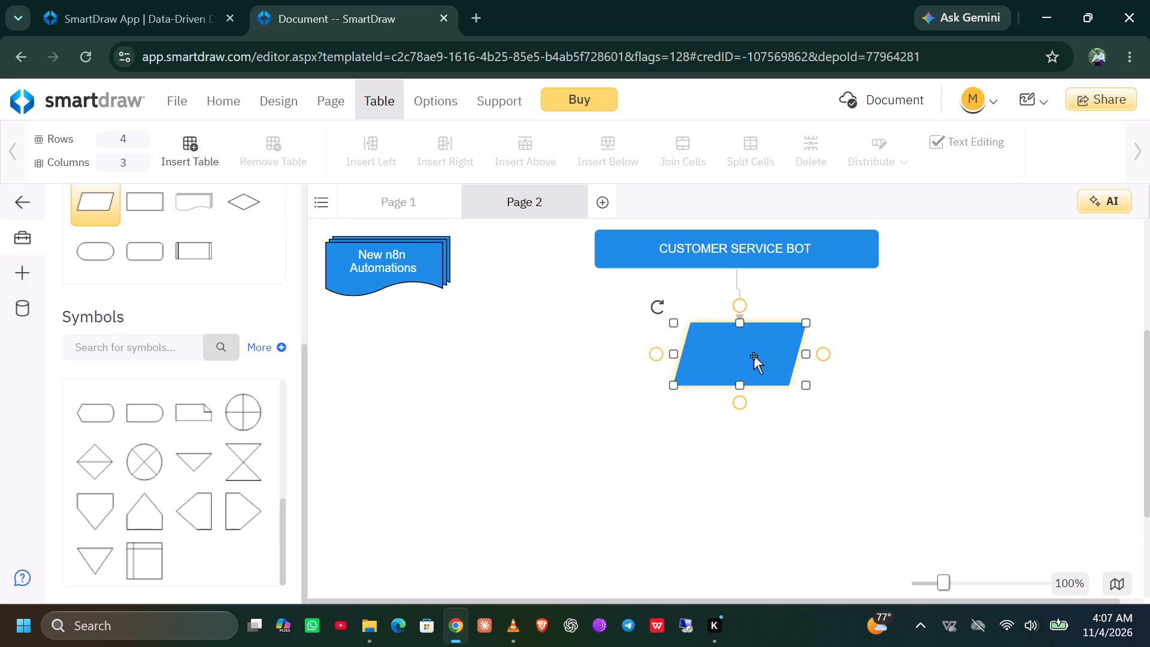
pyautogui.click(745, 359)
pyautogui.doubleClick(734, 357)
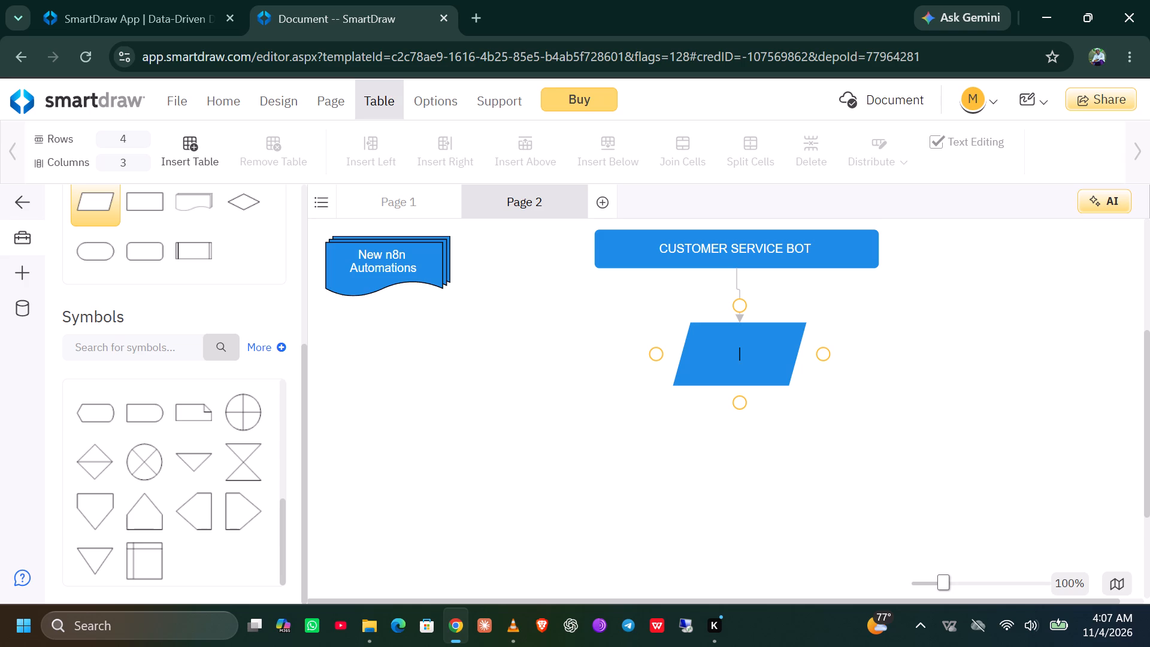
pyautogui.write('COLLECT')
pyautogui.press('space')
pyautogui.write('CLIENTS')
pyautogui.press('space')
pyautogui.write('ORDE')
pyautogui.press('r')
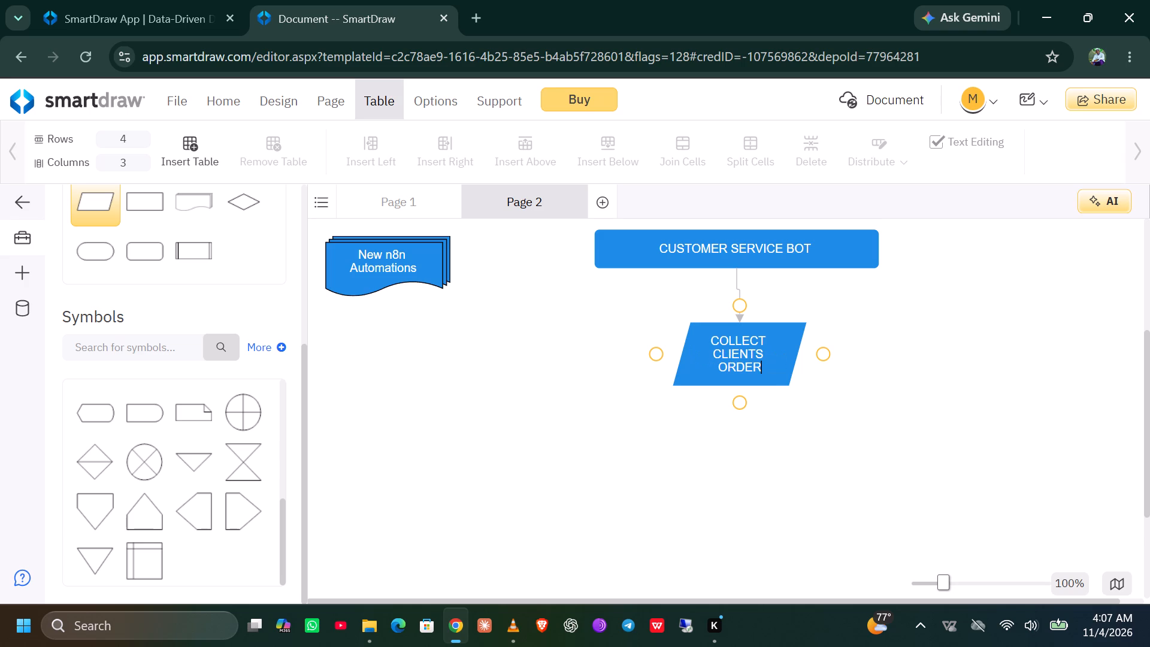
pyautogui.press('s')
# Add a second parallelogram to the left of "COLLECT CLIENTS ORDERS", connected to it by an arrow.
pyautogui.moveTo(658, 351); pyautogui.dragTo(565, 354)
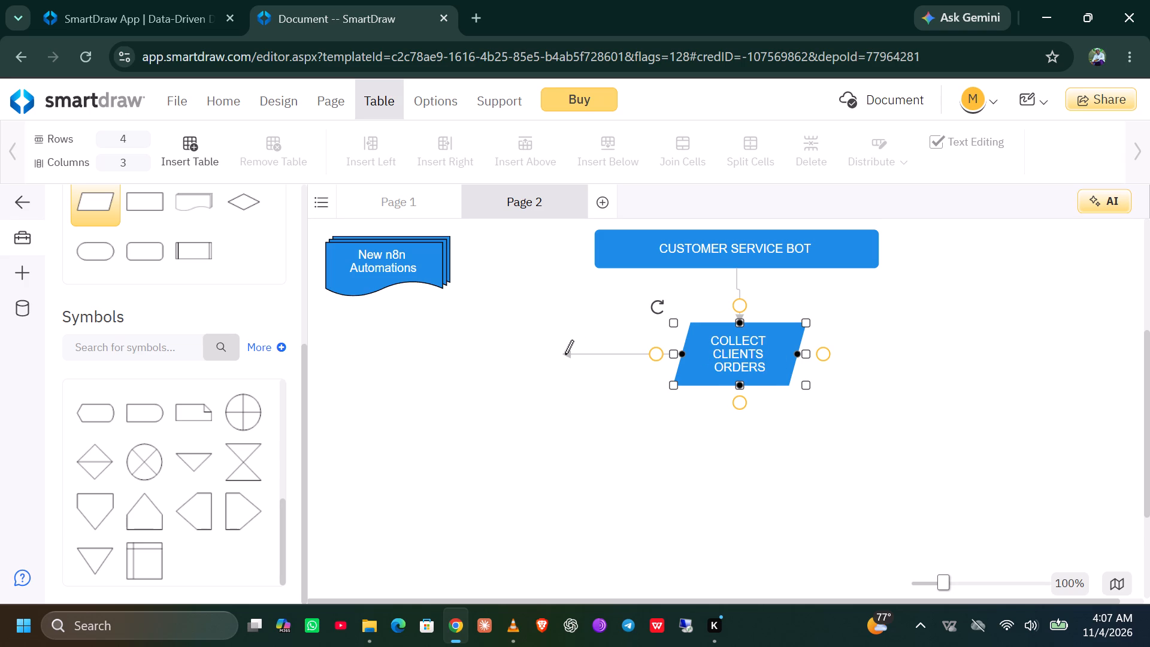
pyautogui.moveTo(565, 354); pyautogui.dragTo(568, 335)
pyautogui.moveTo(568, 335); pyautogui.dragTo(531, 370)
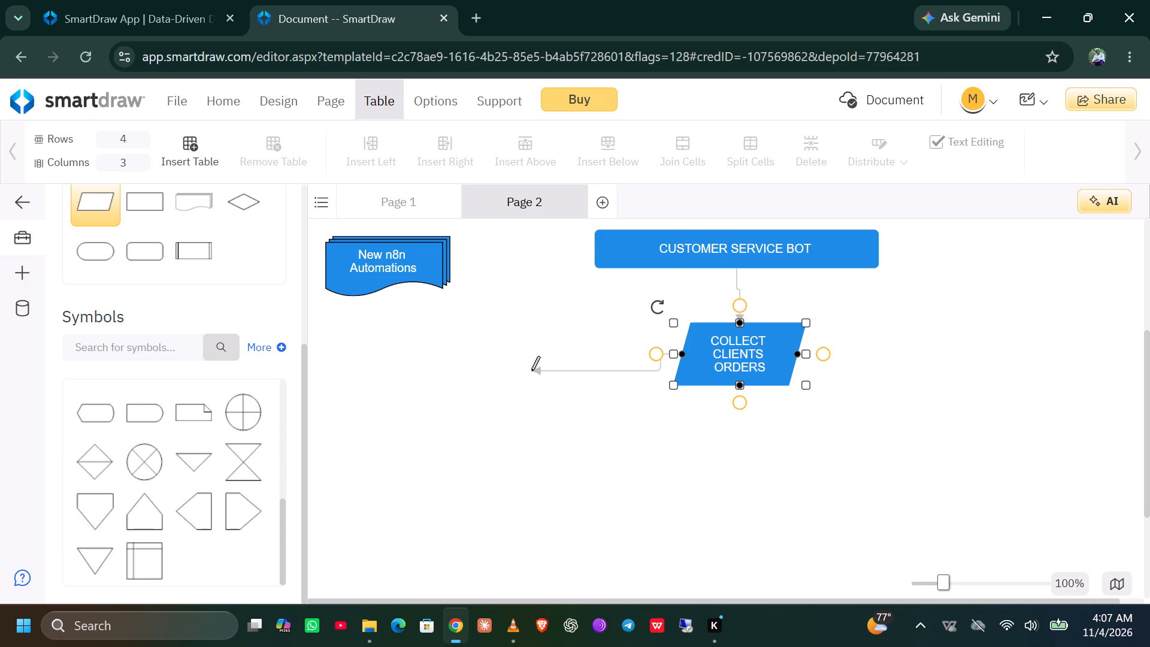
pyautogui.moveTo(531, 370); pyautogui.dragTo(533, 352)
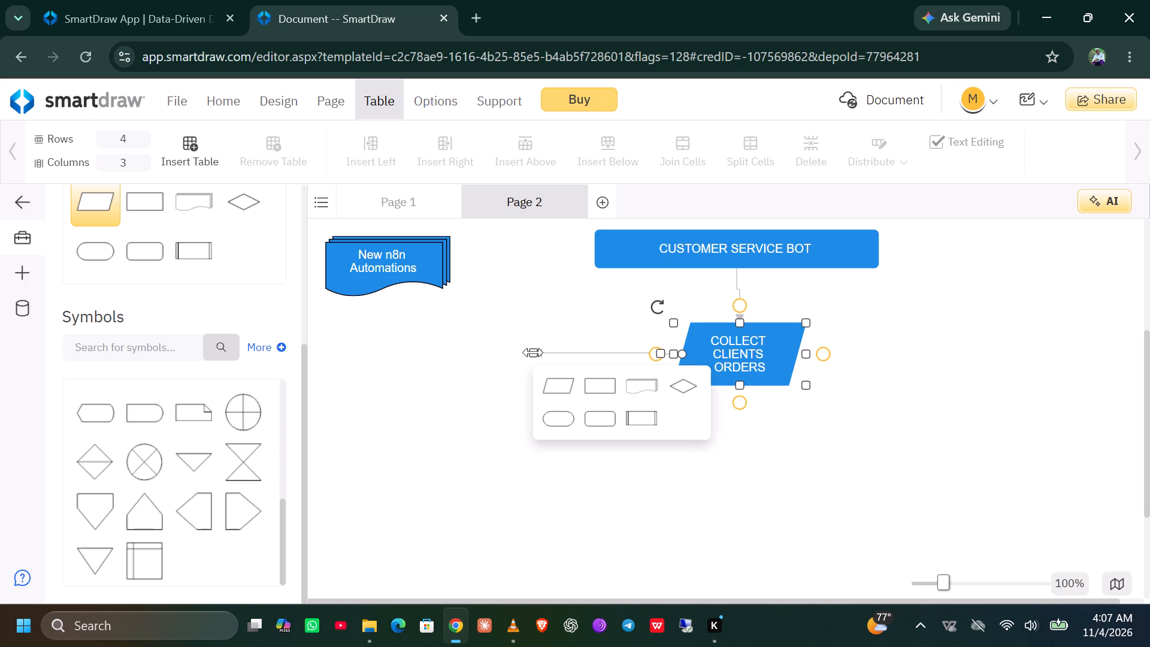
pyautogui.click(550, 380)
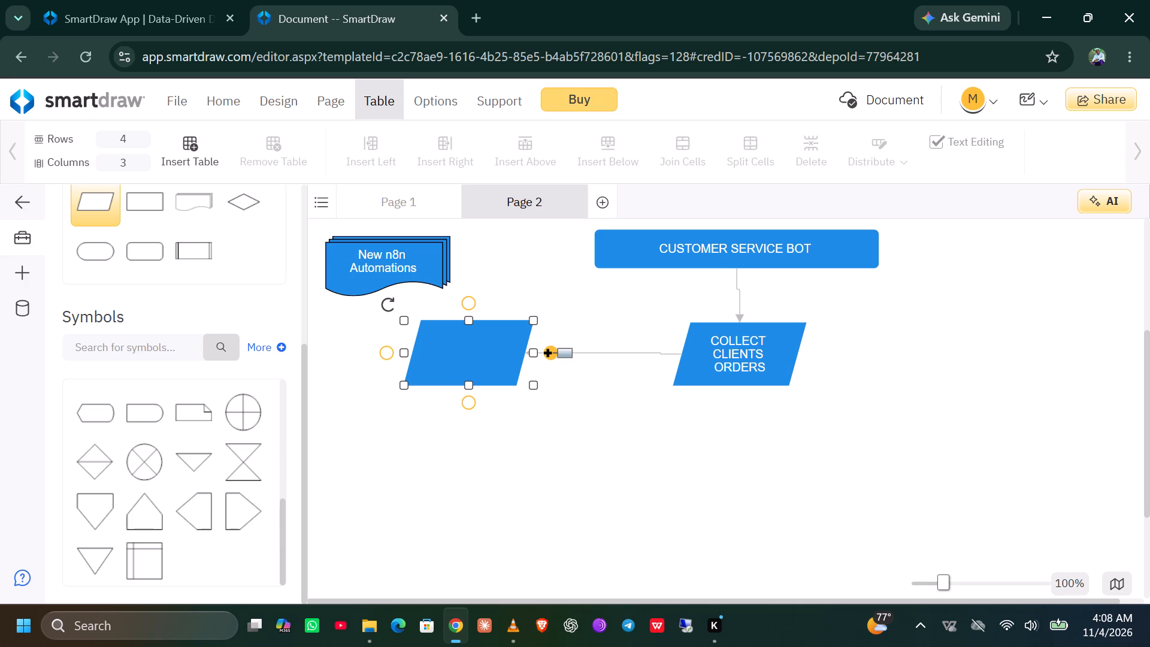
# Branch a connector from the blank parallelogram's right side down to a new pill-shaped symbol, placed between and below the two parallelograms.
pyautogui.moveTo(547, 352); pyautogui.dragTo(572, 355)
pyautogui.moveTo(572, 355); pyautogui.dragTo(612, 383)
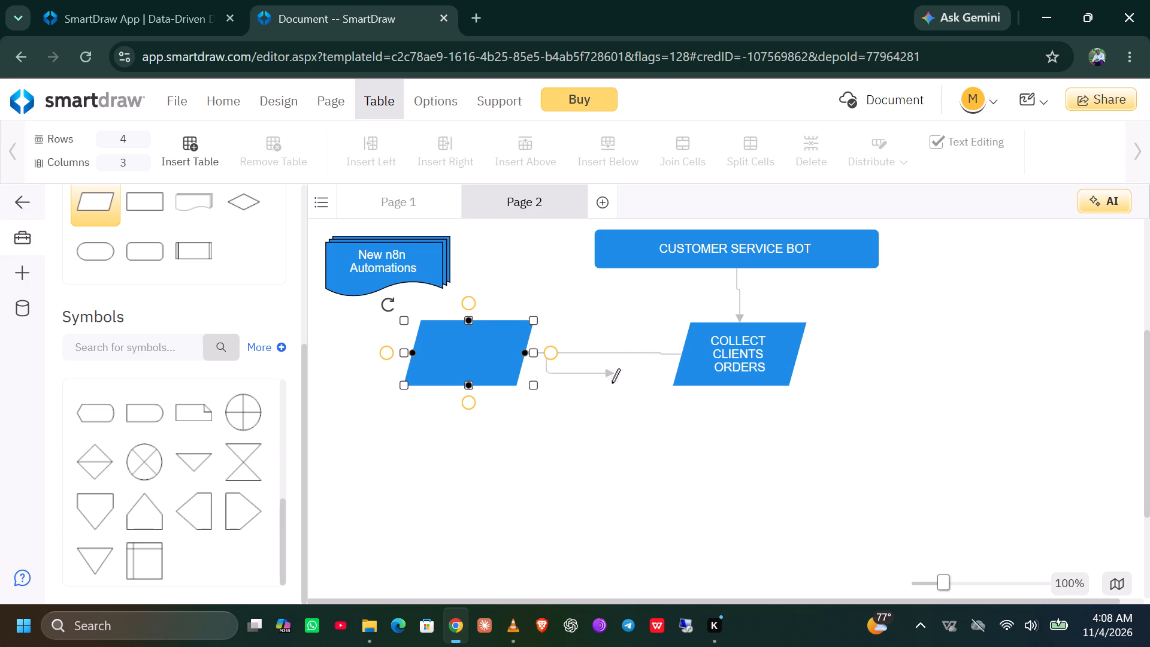
pyautogui.moveTo(612, 383); pyautogui.dragTo(607, 470)
pyautogui.moveTo(607, 470); pyautogui.dragTo(607, 468)
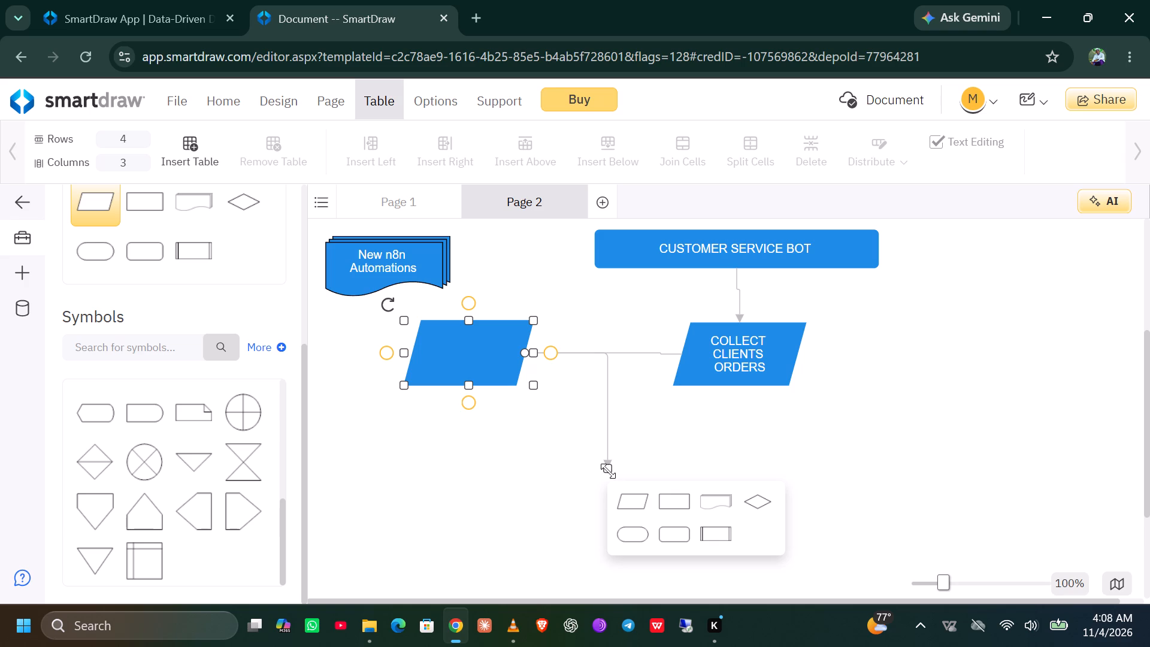
pyautogui.click(631, 527)
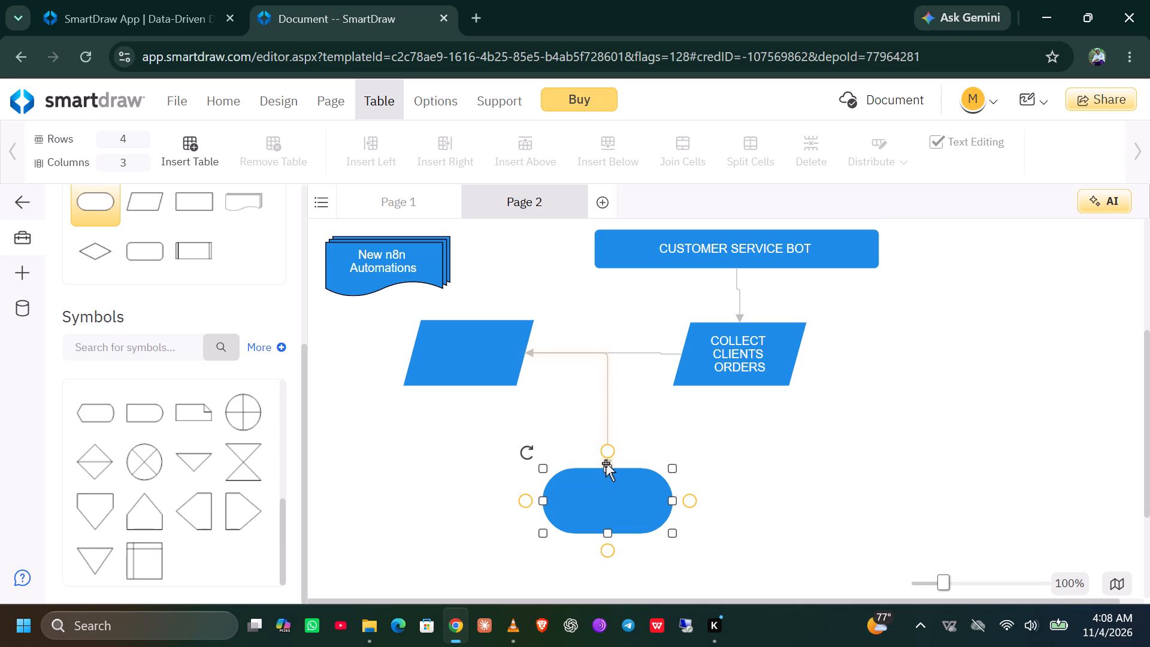
# Move the blank pill-shaped symbol up, closer to the two parallelograms.
pyautogui.moveTo(606, 463); pyautogui.dragTo(606, 476)
pyautogui.moveTo(608, 507); pyautogui.dragTo(609, 464)
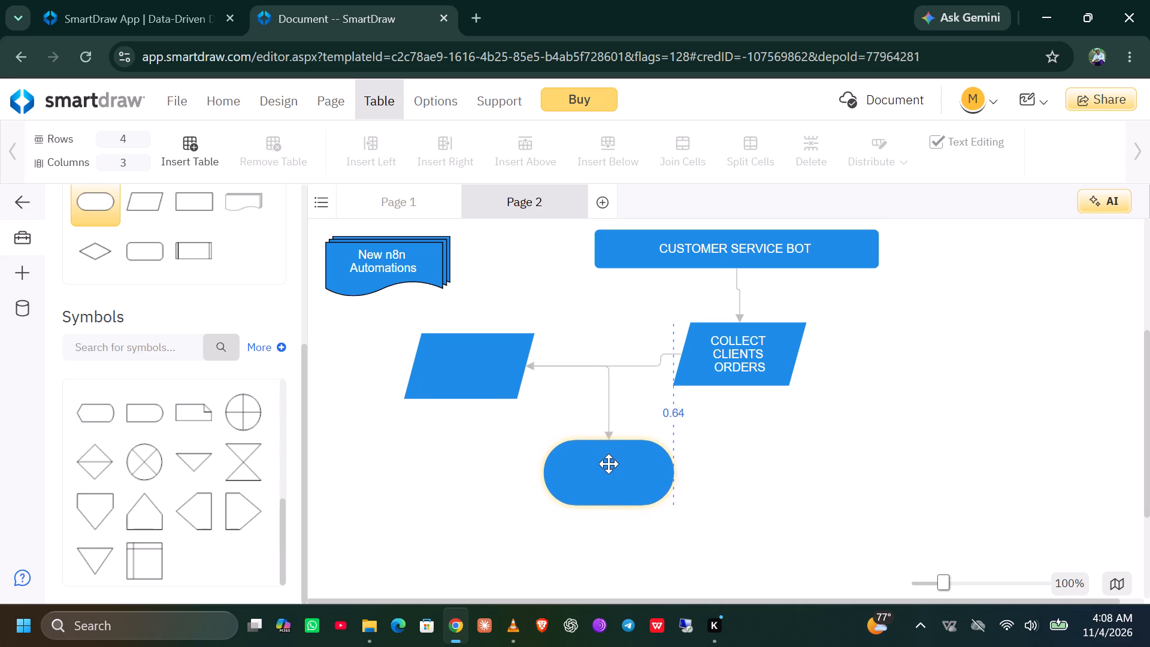
pyautogui.moveTo(609, 464); pyautogui.dragTo(603, 433)
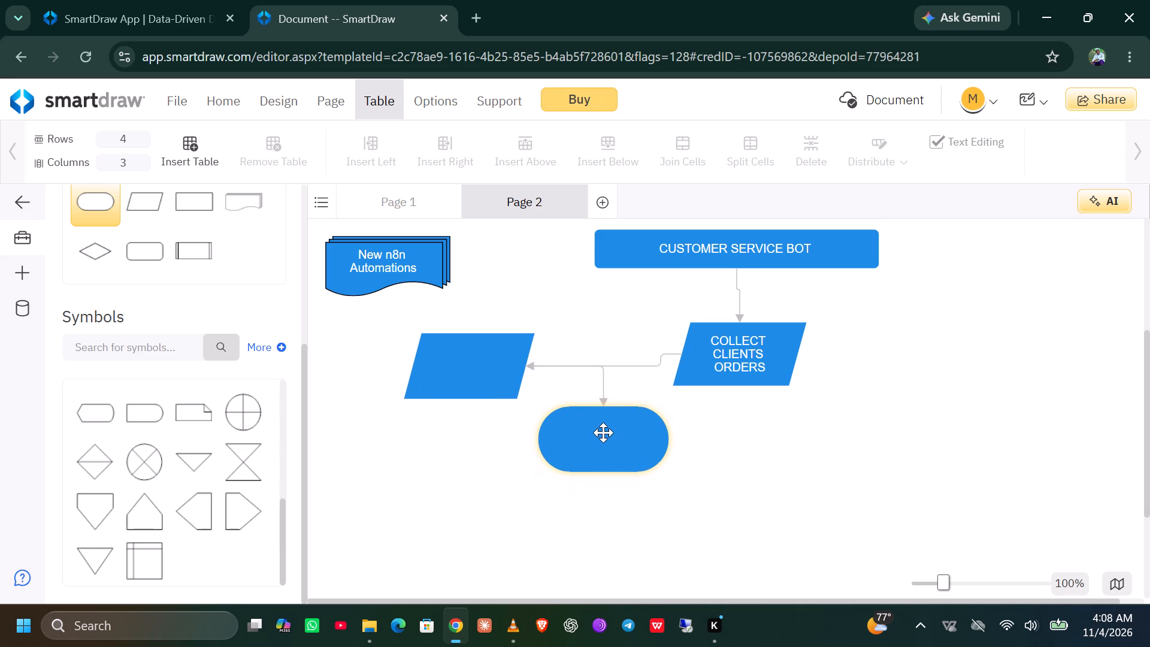
pyautogui.moveTo(603, 433); pyautogui.dragTo(603, 439)
# Move the blank parallelogram right and slightly up, closer to "COLLECT CLIENTS ORDERS".
pyautogui.moveTo(495, 374); pyautogui.dragTo(503, 376)
pyautogui.moveTo(487, 366); pyautogui.dragTo(520, 366)
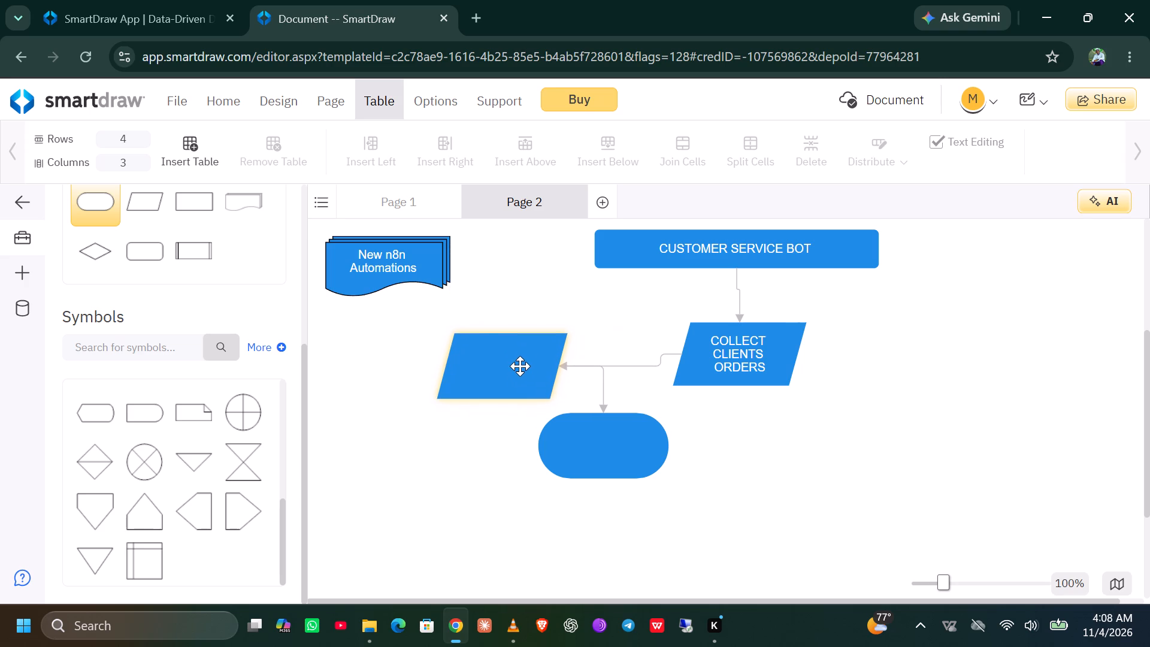
pyautogui.moveTo(520, 366); pyautogui.dragTo(520, 362)
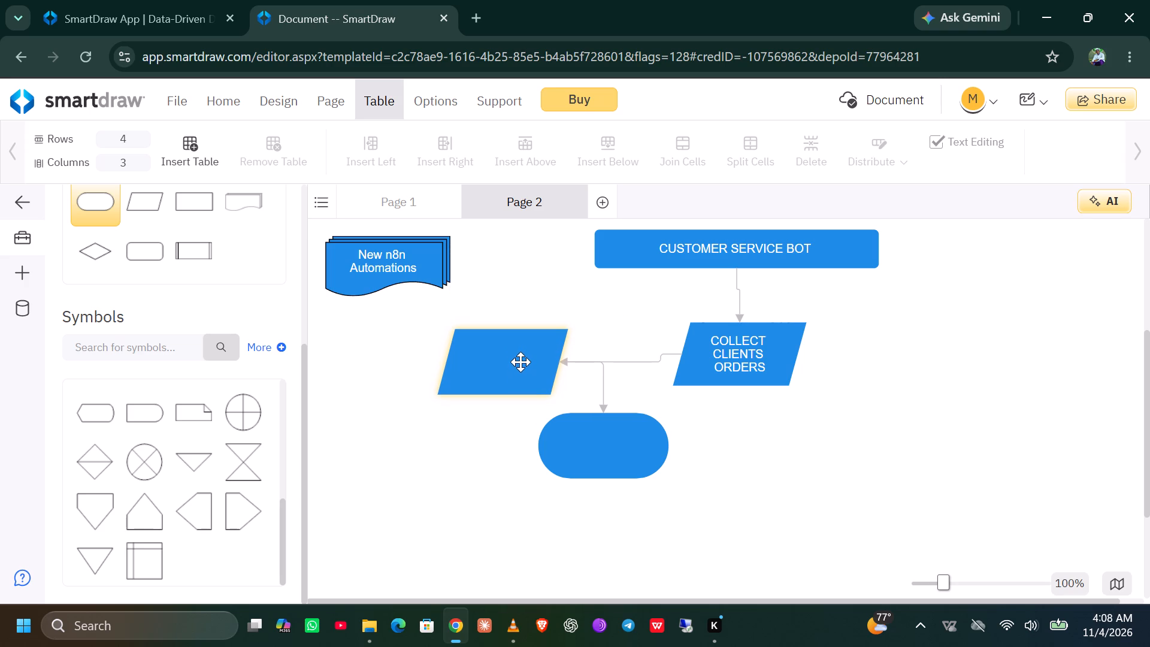
pyautogui.moveTo(520, 362); pyautogui.dragTo(520, 358)
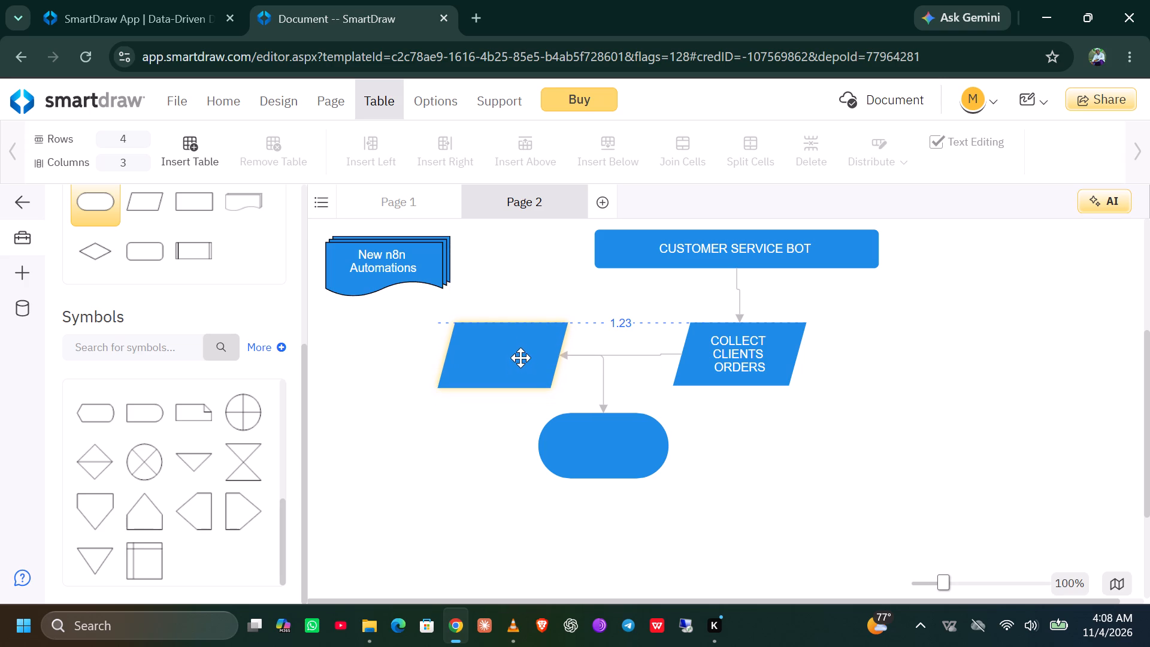
pyautogui.moveTo(520, 358); pyautogui.dragTo(534, 346)
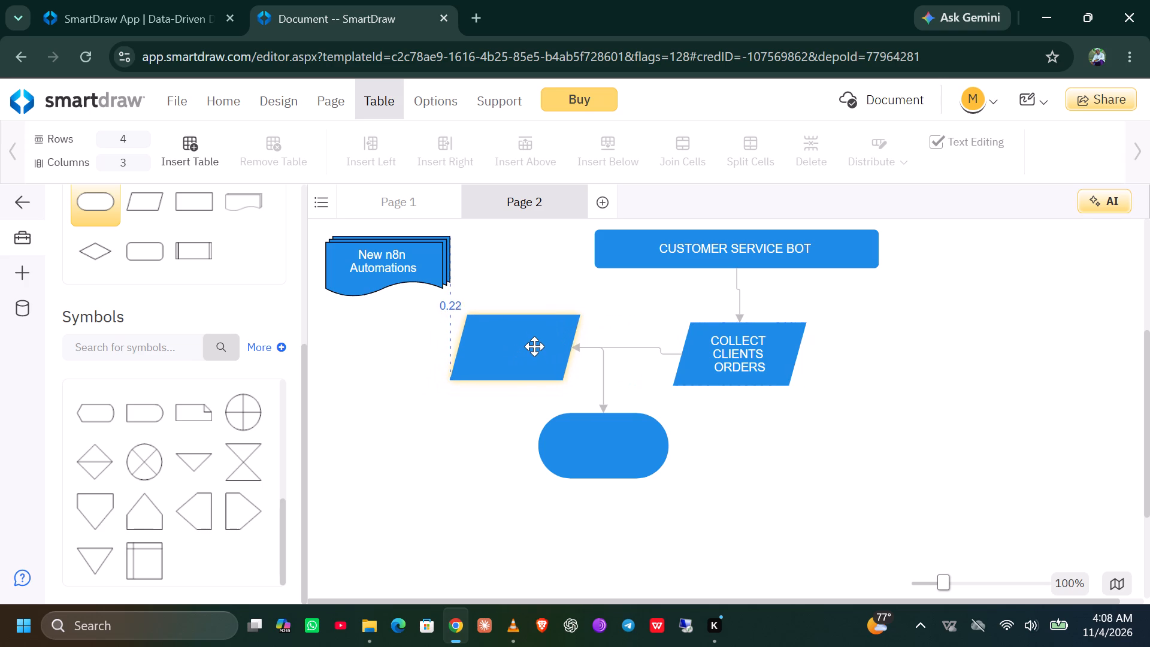
pyautogui.moveTo(534, 346); pyautogui.dragTo(528, 343)
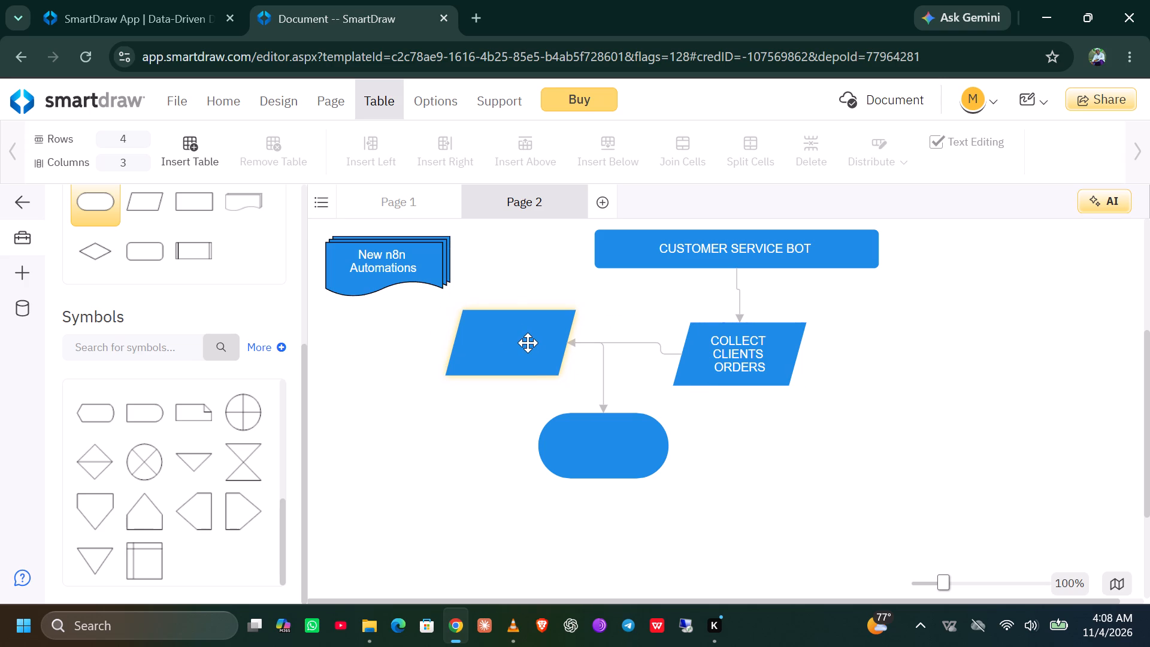
pyautogui.moveTo(528, 343); pyautogui.dragTo(528, 344)
# Label the blank parallelogram "ORDER CALCULATOR".
pyautogui.click(526, 338)
pyautogui.doubleClick(526, 338)
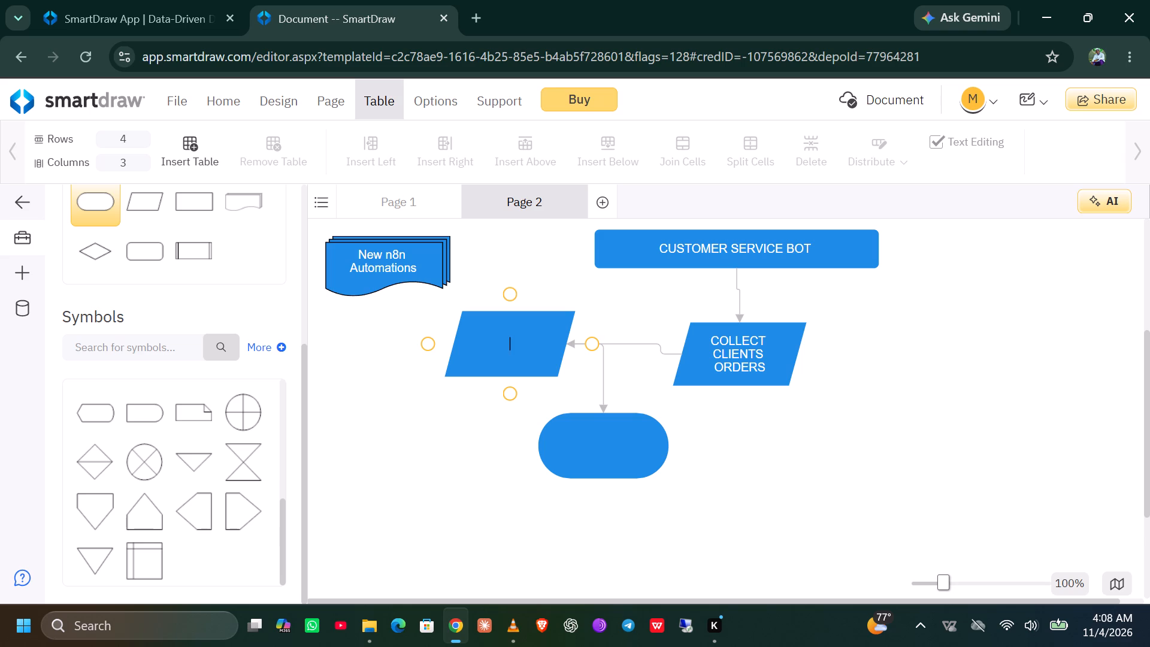
pyautogui.write('ORDER CALCULATOR')
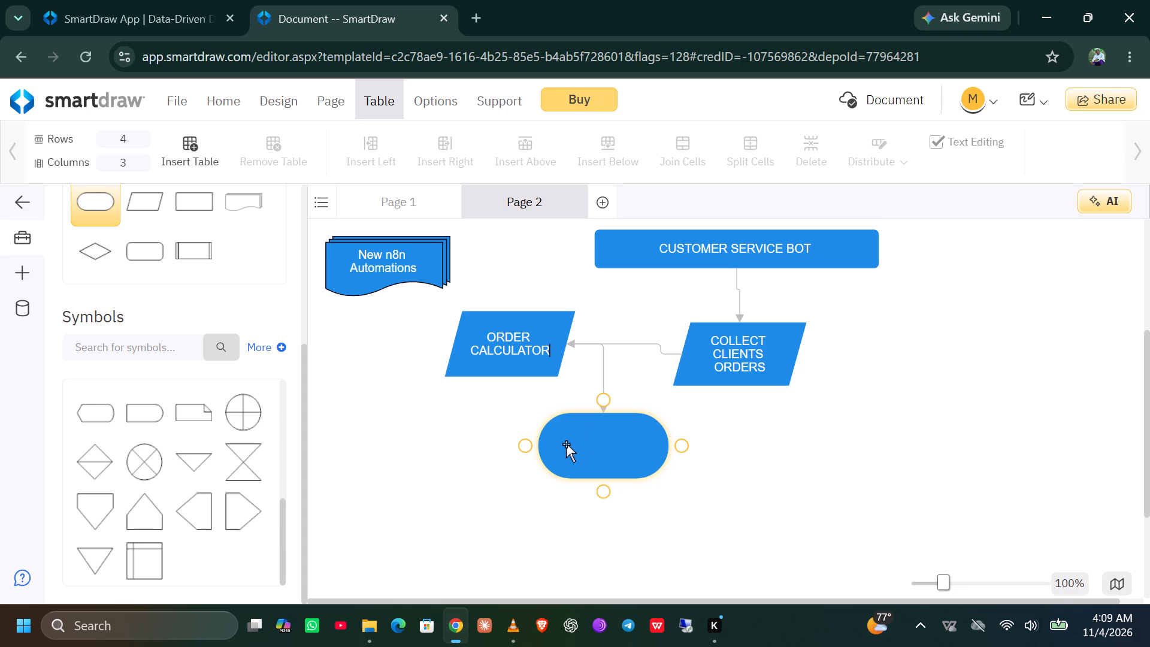
# Label the pill-shaped symbol "API INTEGRATER FOR DISCOUNTS".
pyautogui.doubleClick(581, 436)
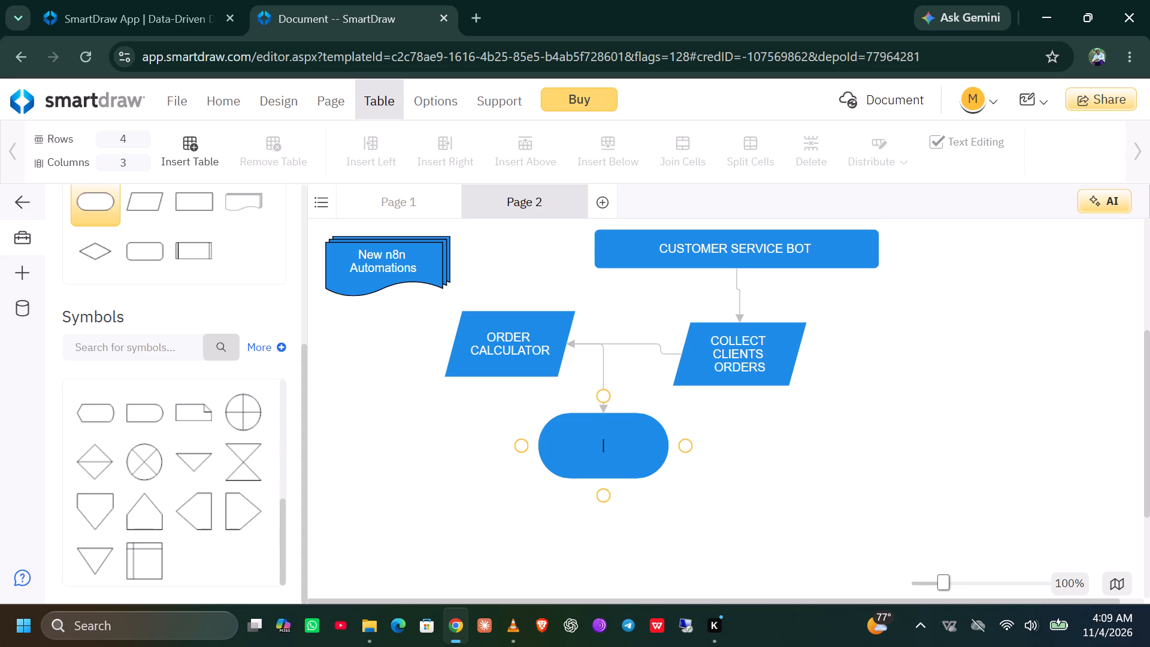
pyautogui.write('API')
pyautogui.press('space')
pyautogui.write('INTEGRATER FOR DISCOUNTS')
pyautogui.press('space')
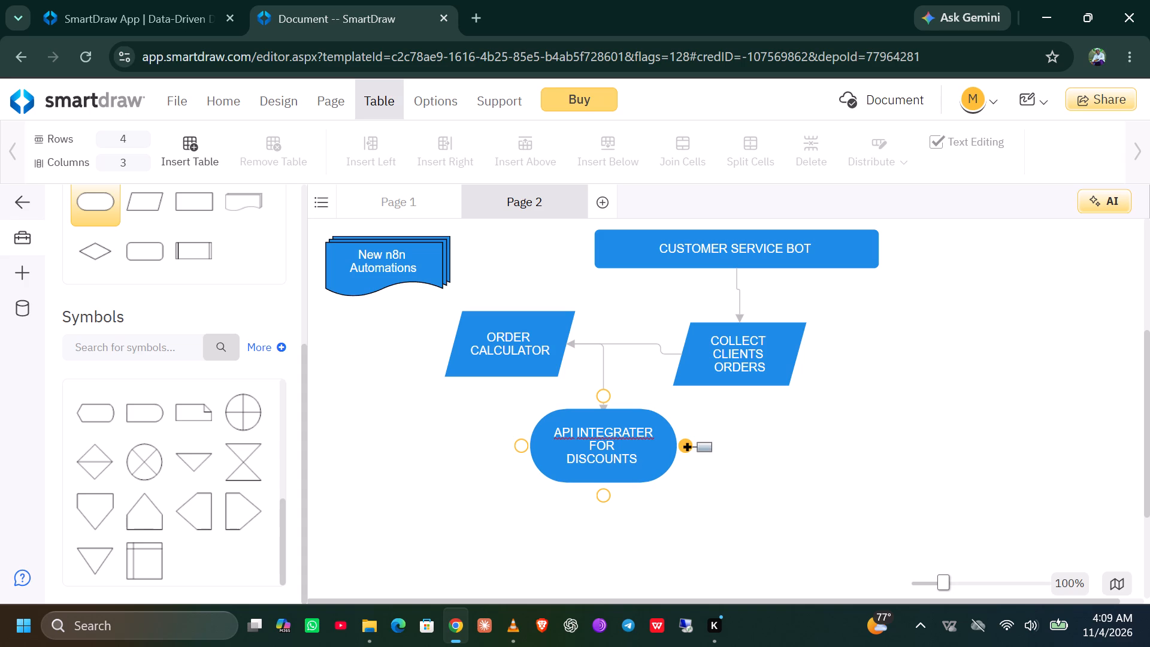
# Add a decision diamond to the right of "API INTEGRATER FOR DISCOUNTS", connected to it by an arrow.
pyautogui.moveTo(687, 446); pyautogui.dragTo(776, 445)
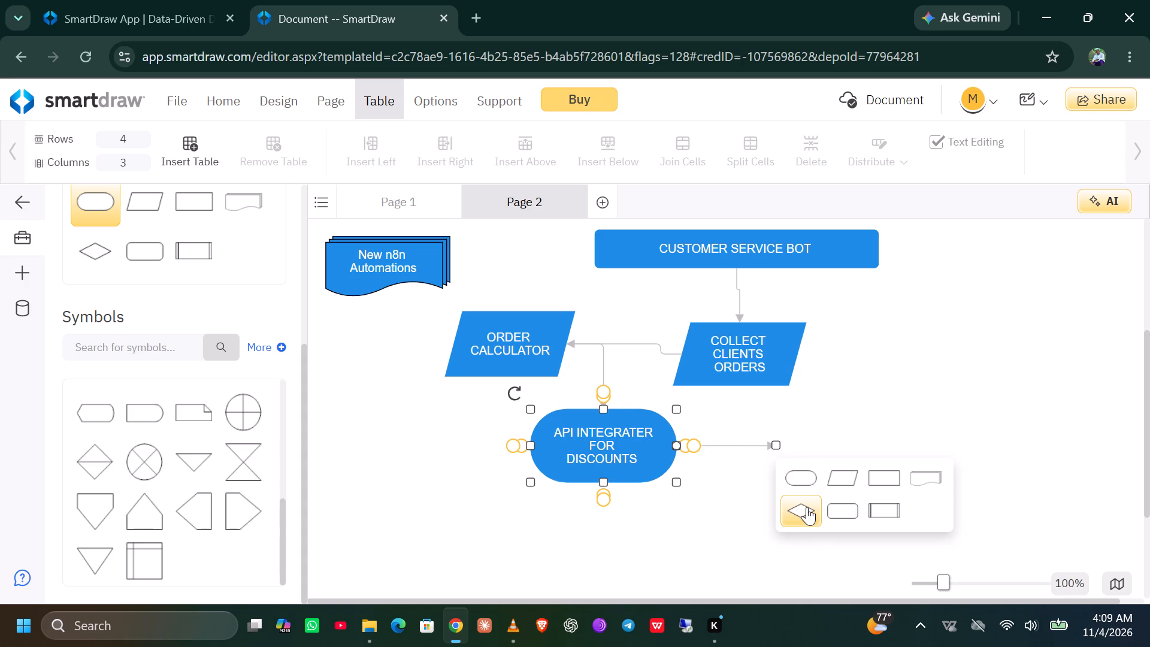
pyautogui.click(807, 507)
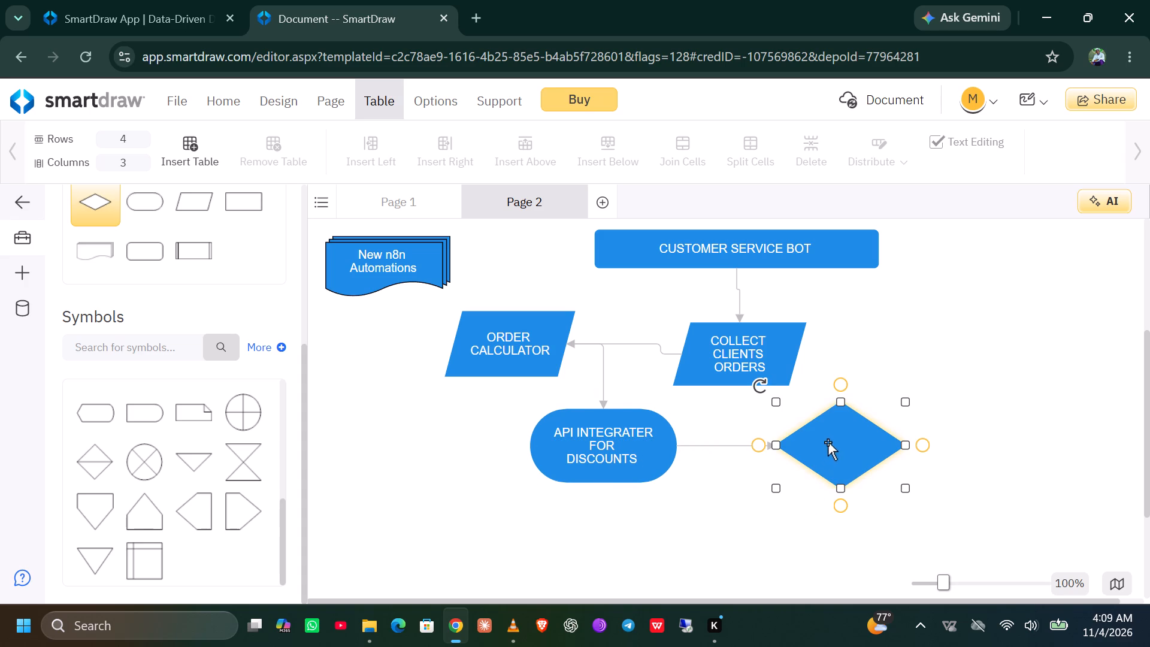
# Label the blank decision diamond "WHATSAP INTEGRATION".
pyautogui.click(818, 443)
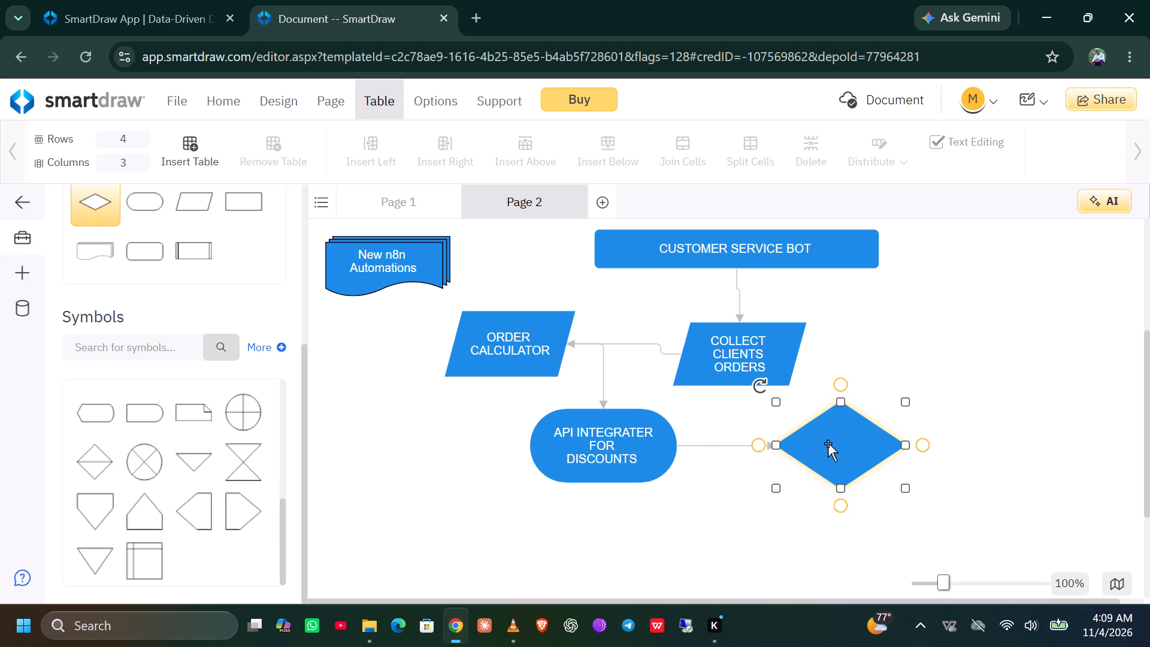
# Label the blank decision diamond beside "API INTEGRATER FOR DISCOUNTS" as "WHATSAP INTEGRATION".
pyautogui.click(825, 446)
pyautogui.doubleClick(825, 446)
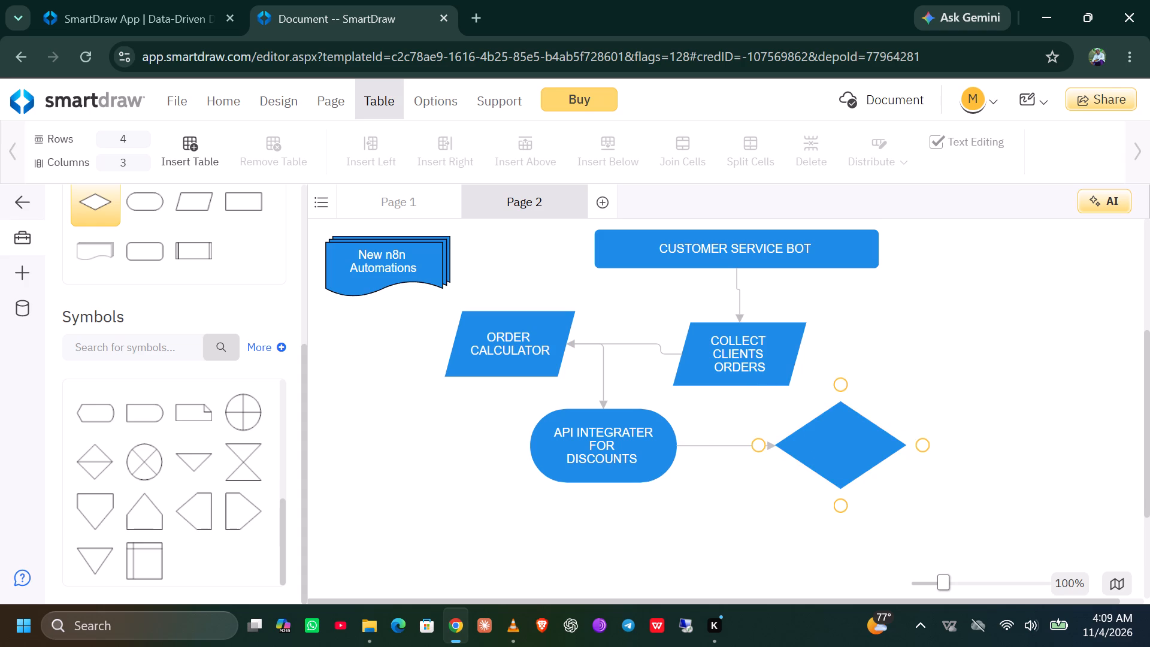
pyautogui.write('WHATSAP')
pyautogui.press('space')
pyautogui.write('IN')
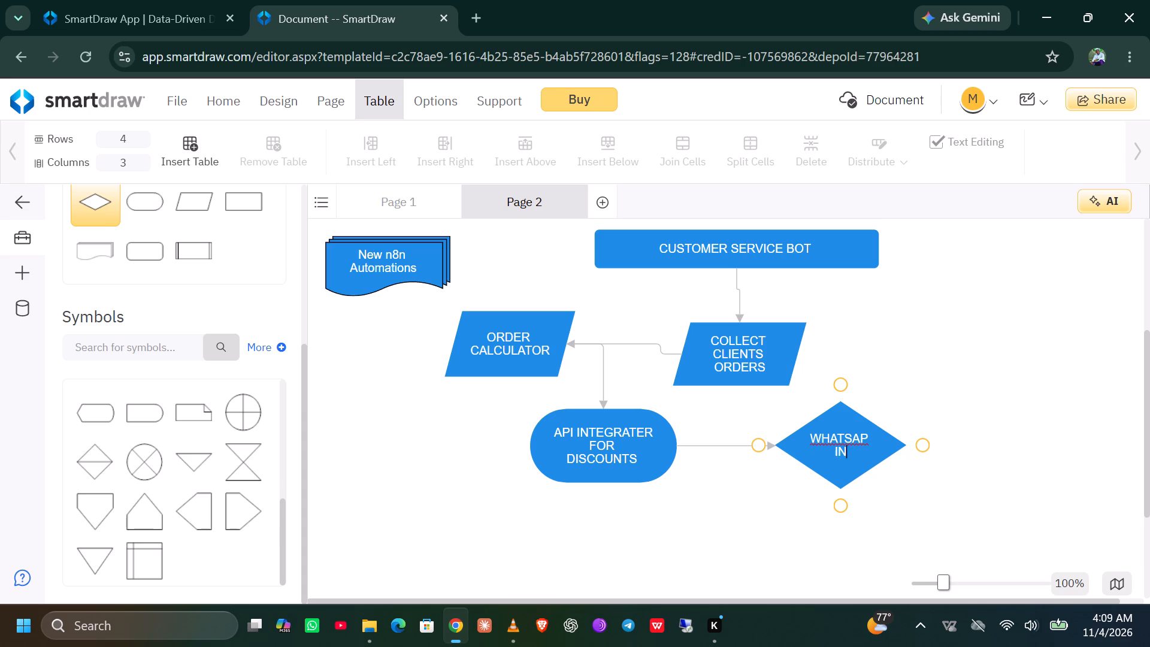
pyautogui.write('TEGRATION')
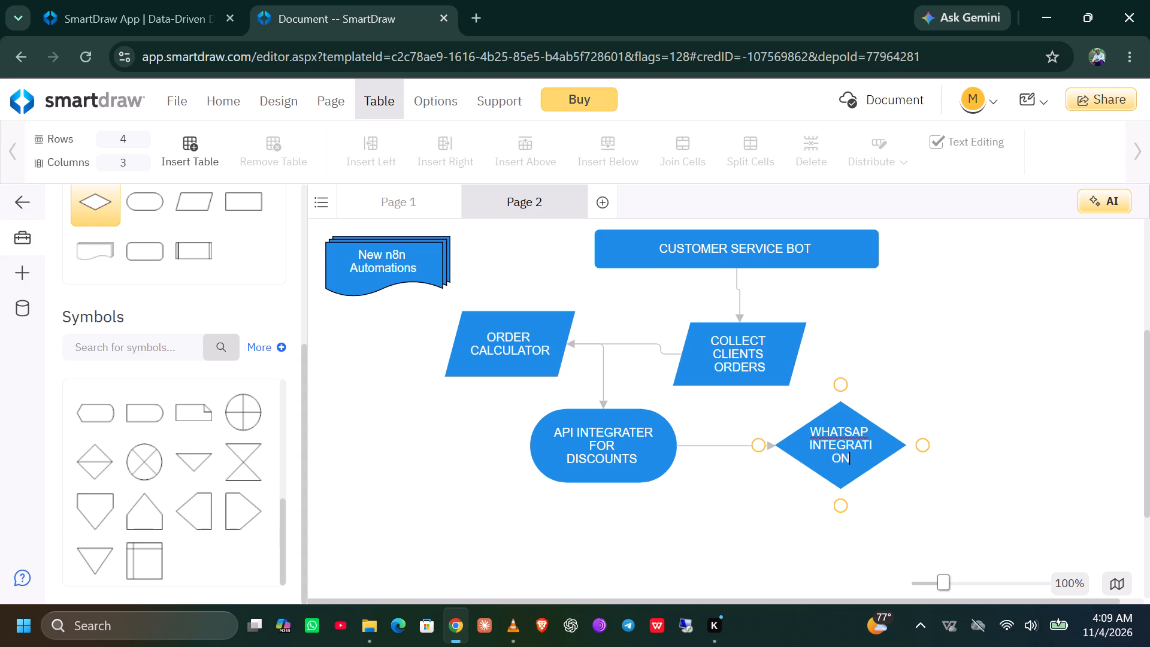
pyautogui.click(800, 352)
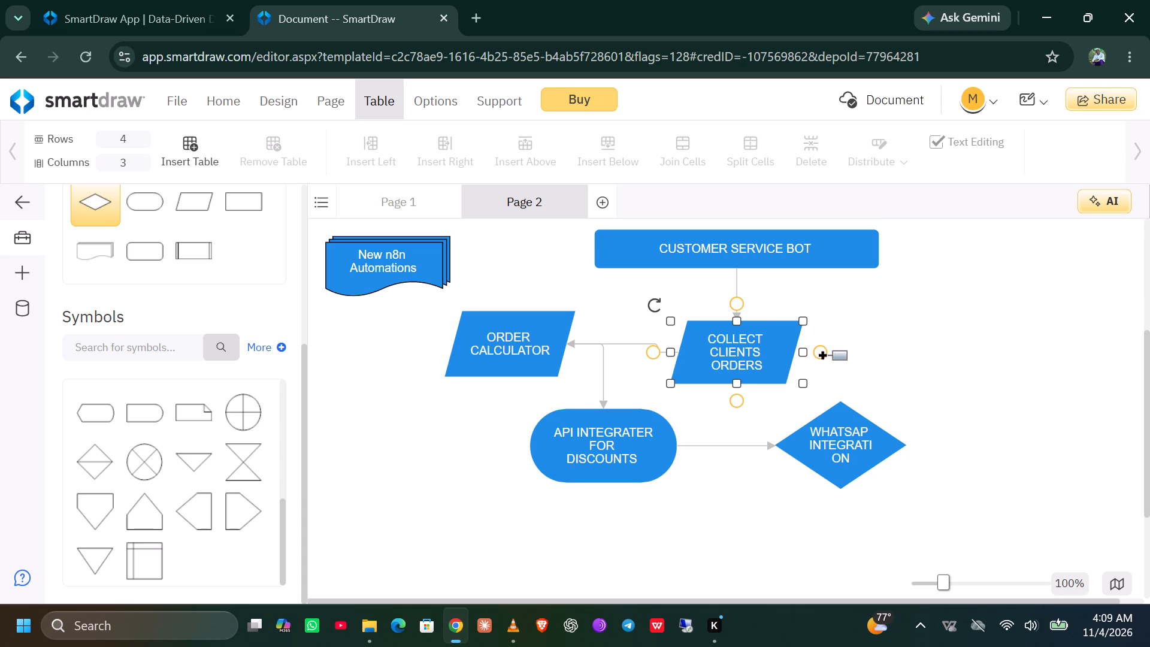
# Add a rounded rectangle labelled "FEEDBACK MESSAGE TO CLIENT" to the right of "COLLECT CLIENTS ORDERS", connected to it by an arrow.
pyautogui.moveTo(822, 355); pyautogui.dragTo(883, 323)
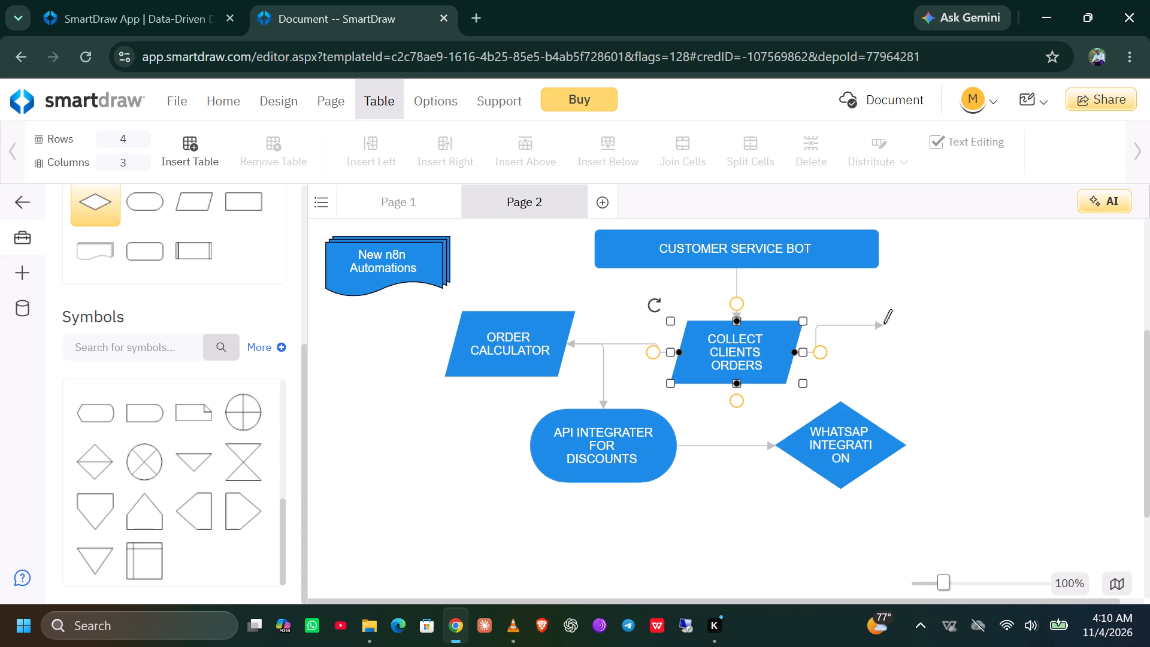
pyautogui.moveTo(883, 323); pyautogui.dragTo(888, 323)
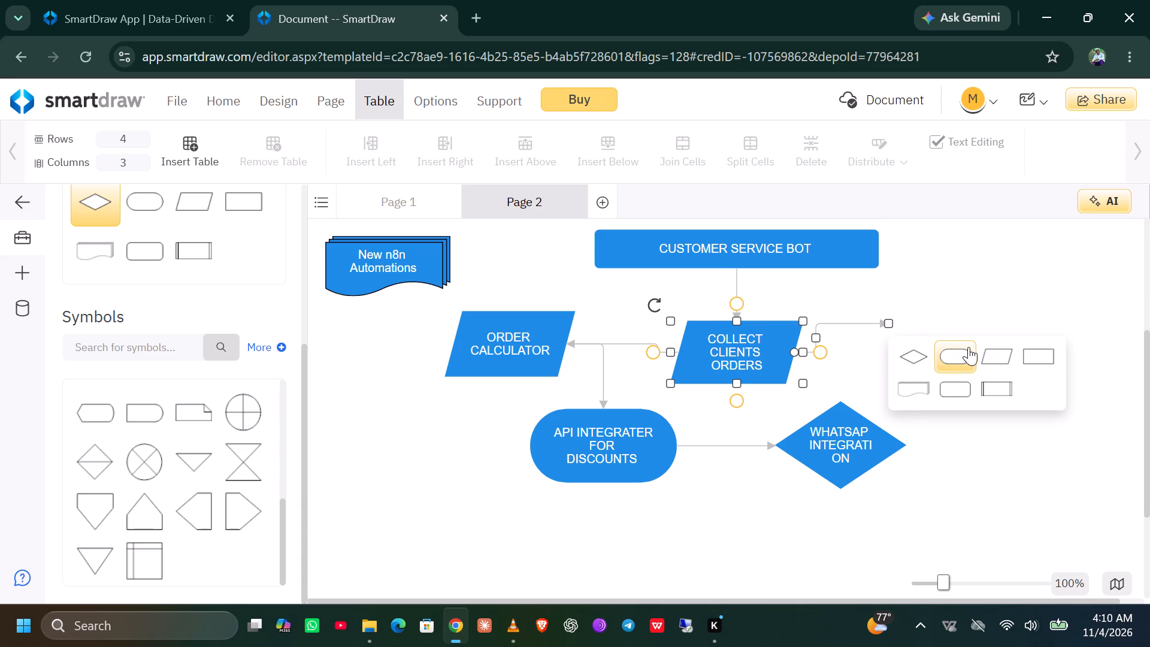
pyautogui.click(966, 385)
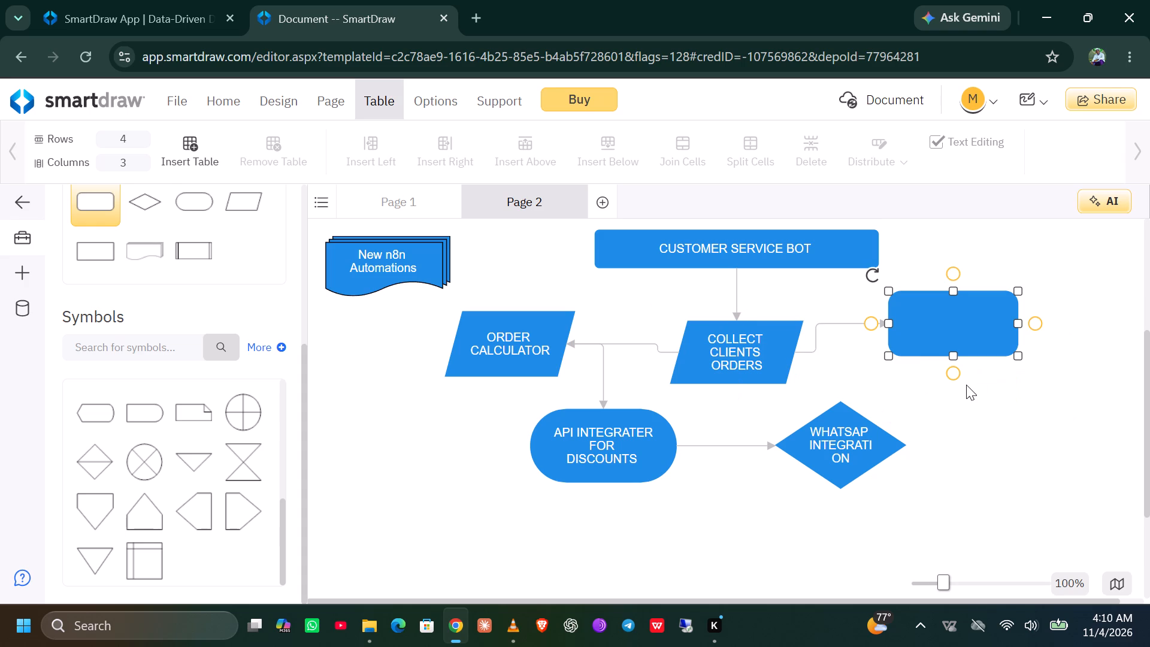
pyautogui.doubleClick(922, 329)
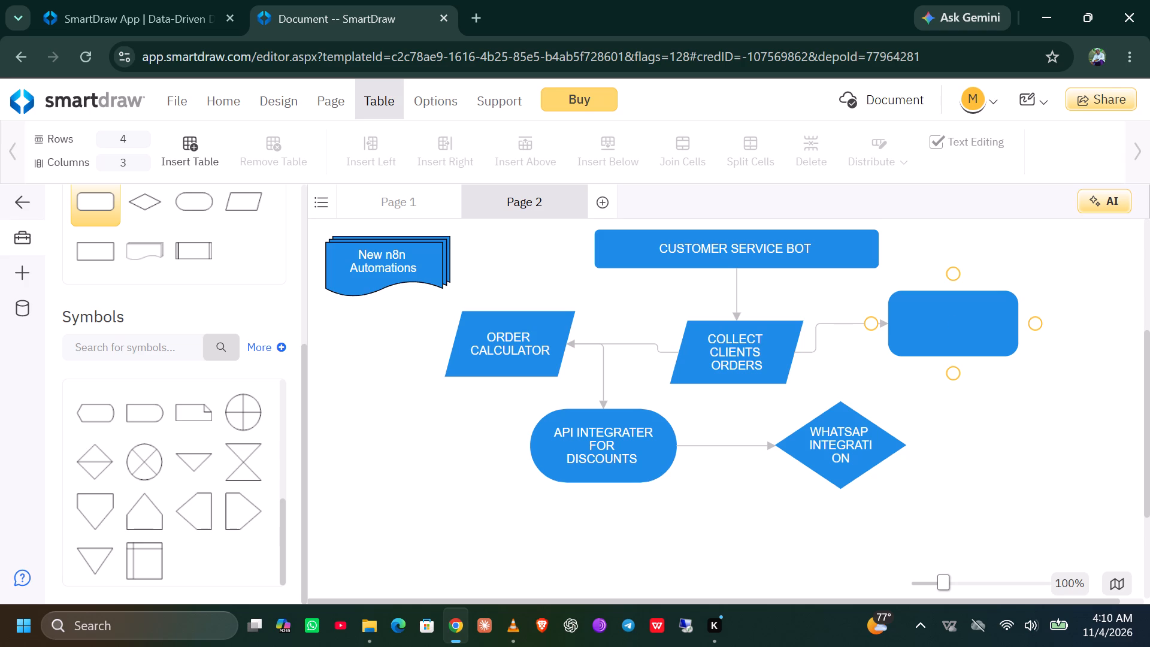
pyautogui.press('c')
pyautogui.press('BackSpace')
pyautogui.write('FEEDBACK MESSAGE TO CLIENT')
pyautogui.press('space')
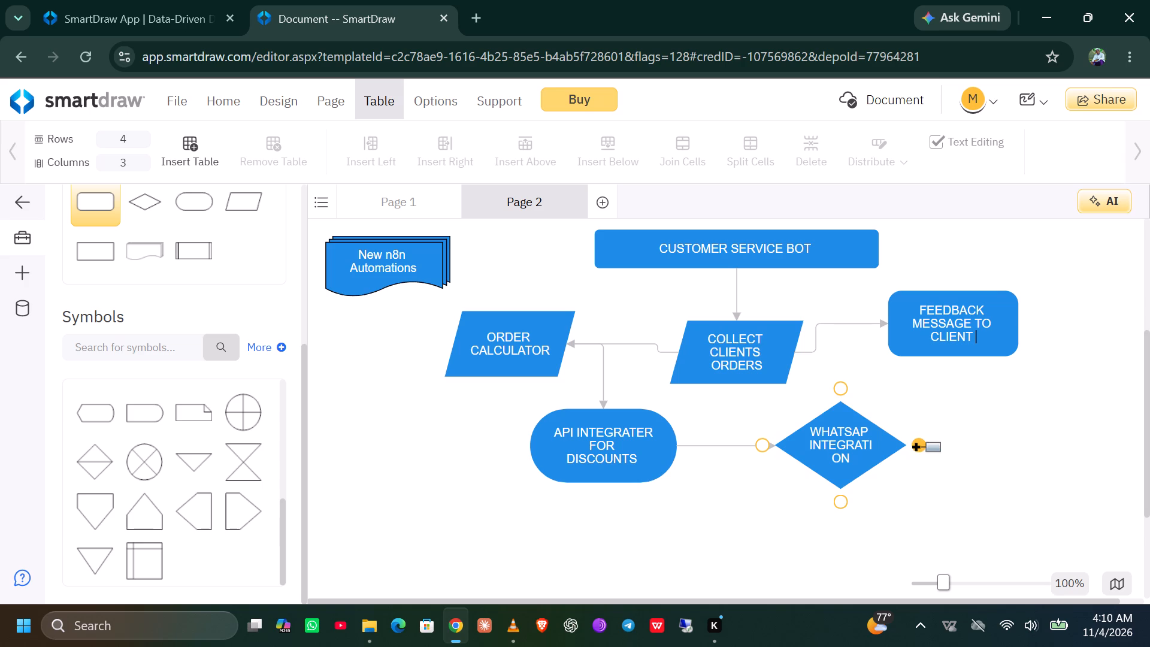
# Add a rectangle labelled "CORNFIRMING LOCATION FOR DELIVERY" to the right of the "WHATSAP INTEGRATION" diamond, connected to it by an arrow.
pyautogui.moveTo(921, 445); pyautogui.dragTo(1008, 446)
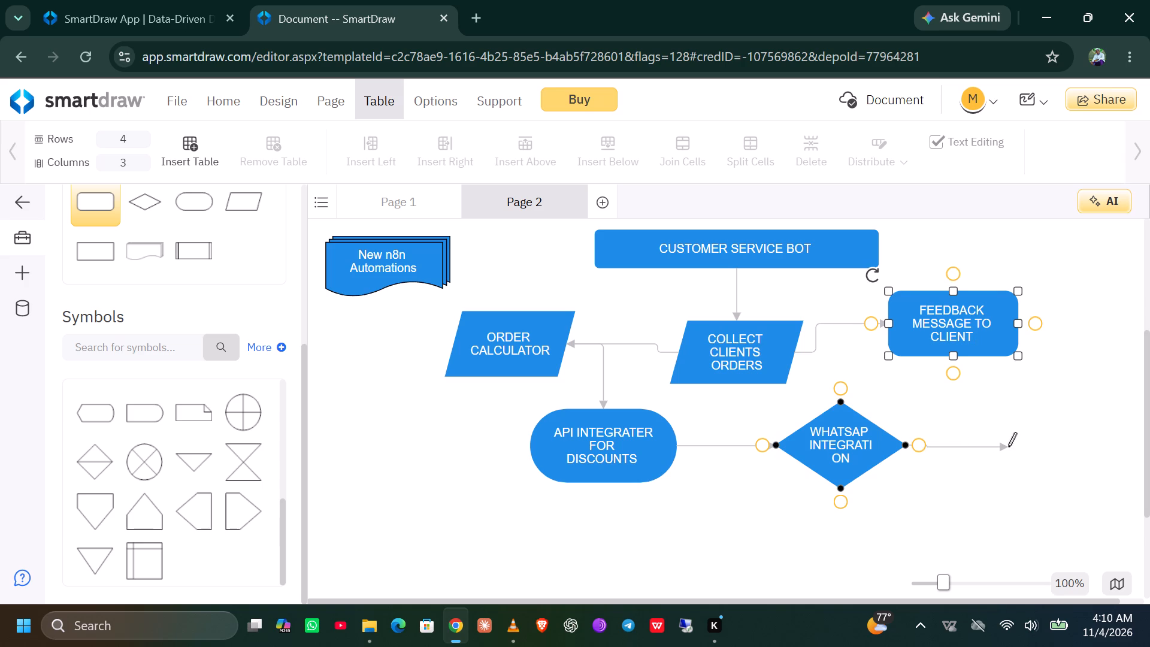
pyautogui.moveTo(1008, 446); pyautogui.dragTo(986, 445)
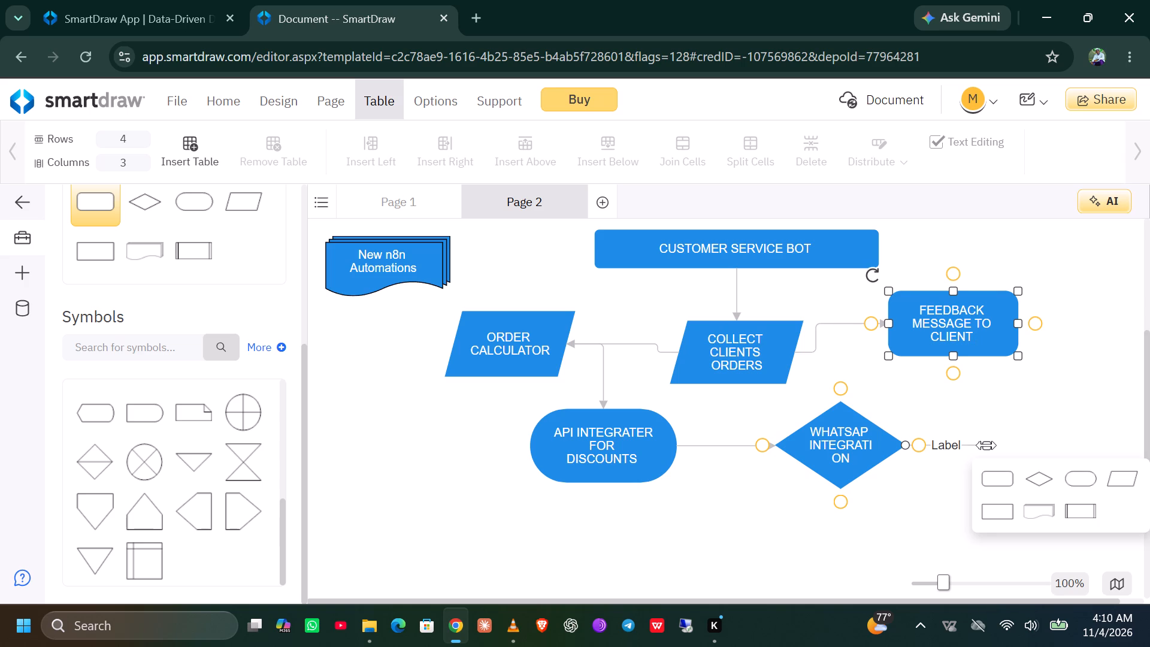
pyautogui.click(990, 509)
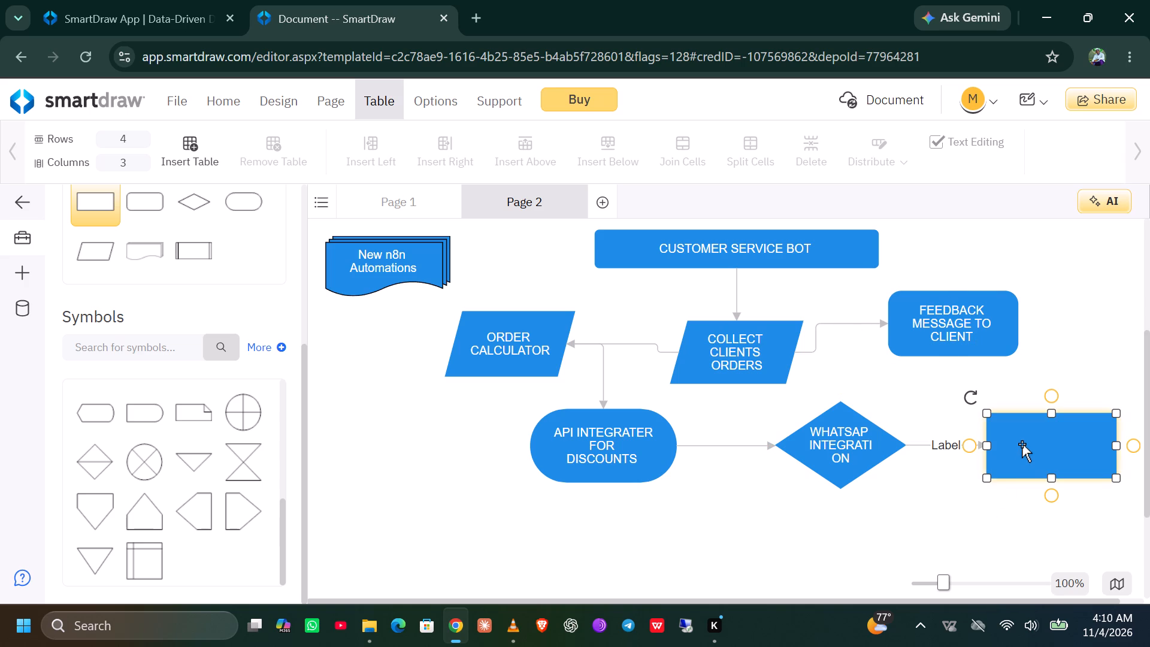
pyautogui.doubleClick(1022, 436)
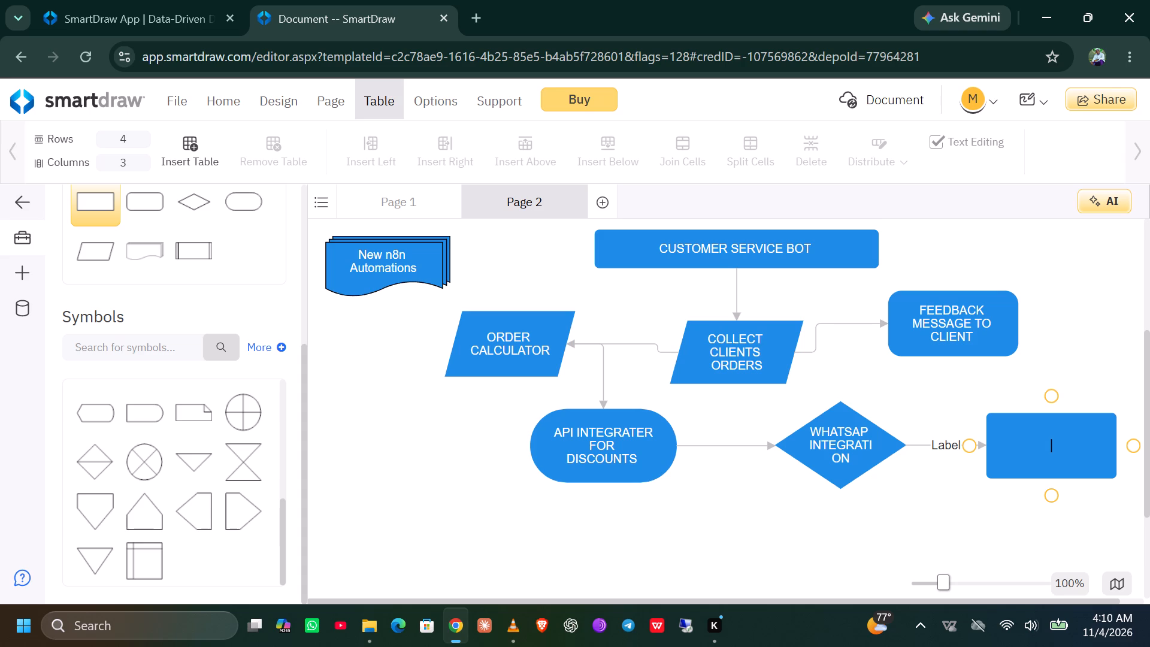
pyautogui.write('CORNFIRMING LOCATION')
pyautogui.press('space')
pyautogui.write('FOR')
pyautogui.press('space')
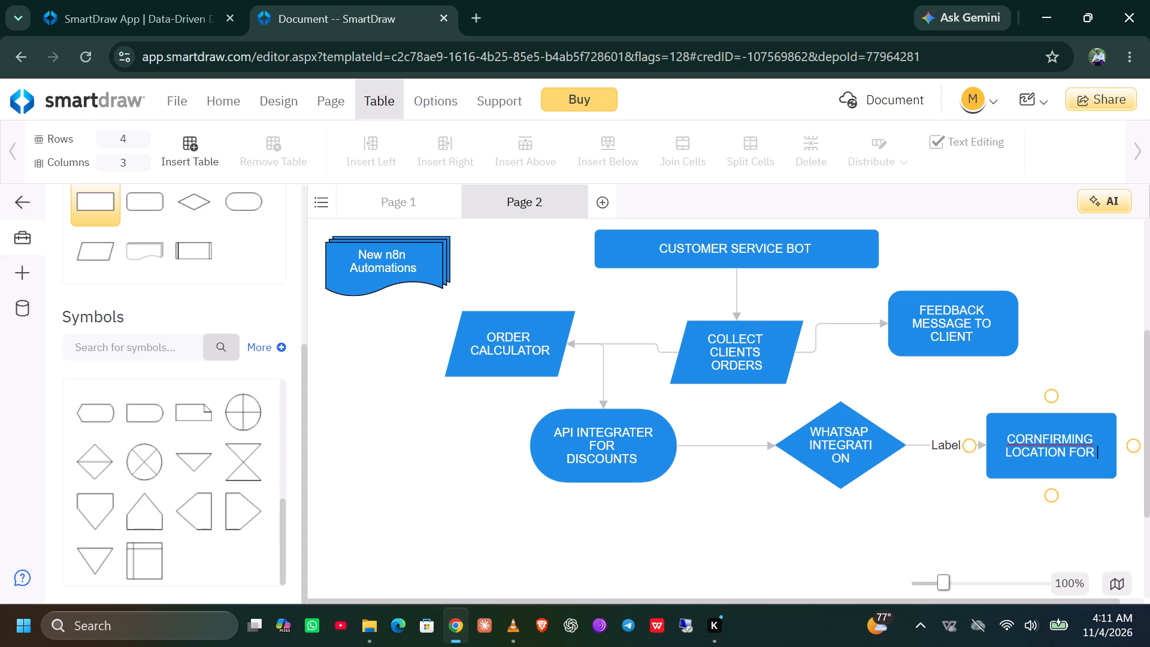
pyautogui.write('DELIVERY')
pyautogui.press('space')
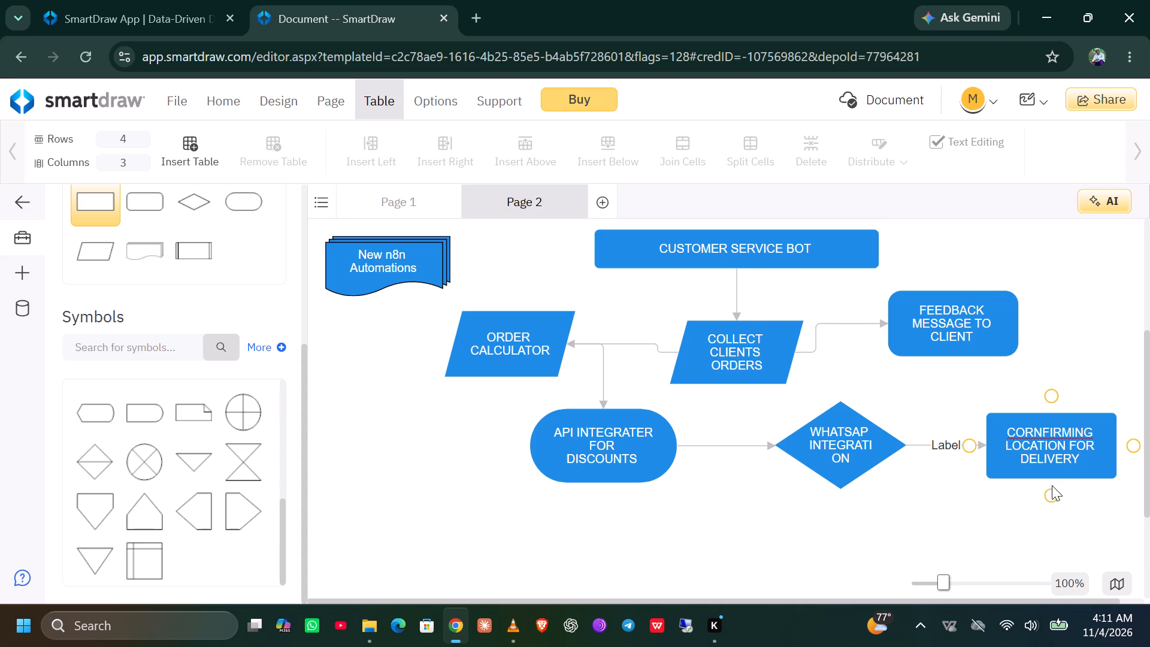
# Run an arrow from the underside of "CORNFIRMING LOCATION FOR DELIVERY" back below the flow to a new rectangle at the page's left side.
pyautogui.moveTo(1051, 493); pyautogui.dragTo(1049, 515)
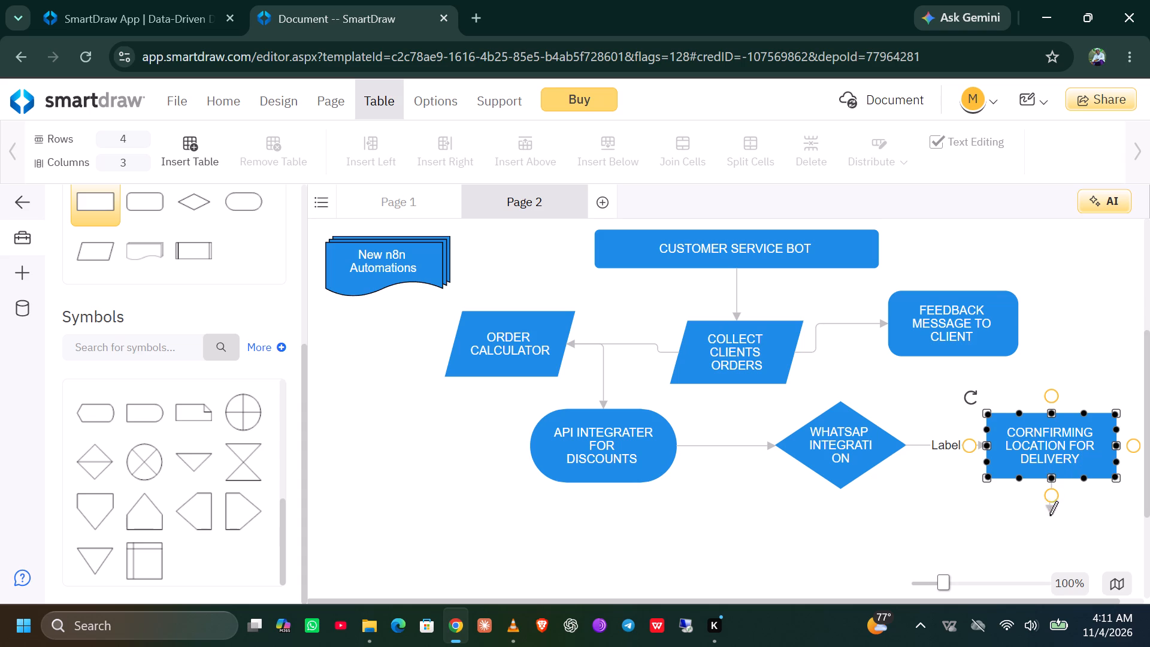
pyautogui.moveTo(1049, 515); pyautogui.dragTo(781, 510)
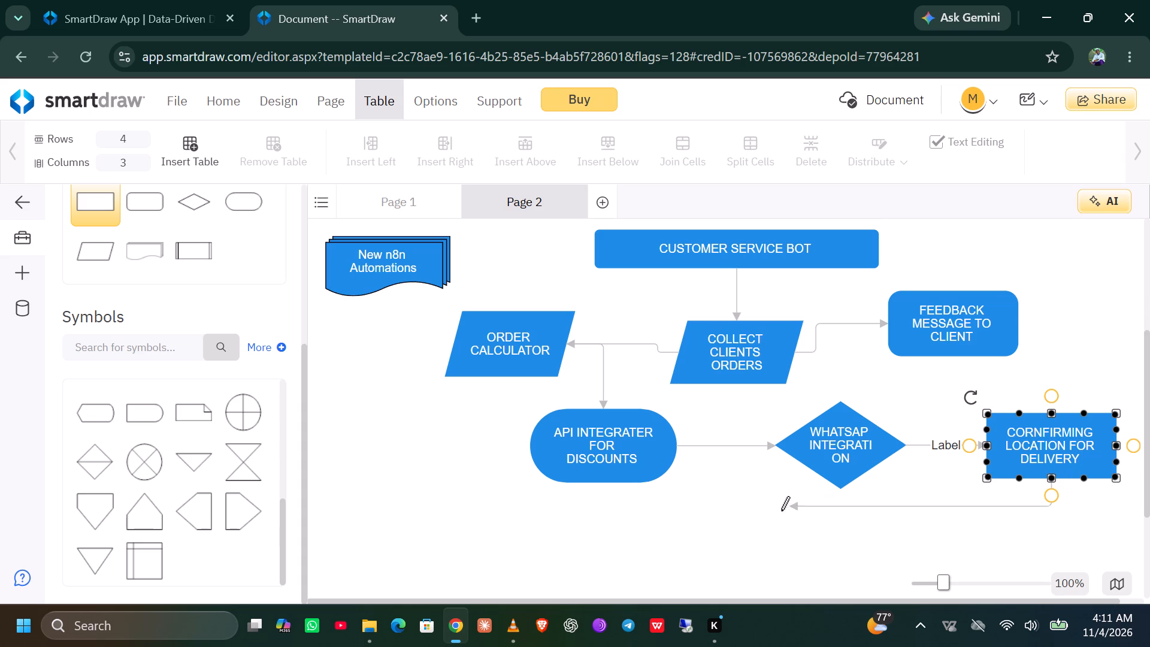
pyautogui.moveTo(781, 510); pyautogui.dragTo(411, 493)
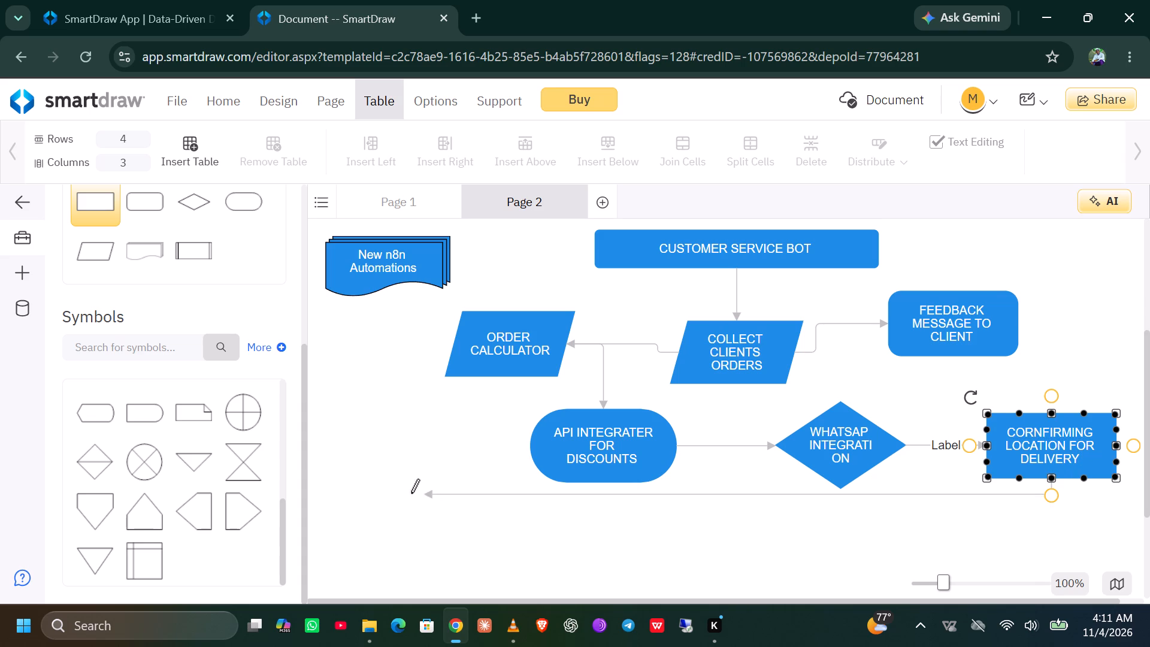
pyautogui.moveTo(411, 493); pyautogui.dragTo(369, 497)
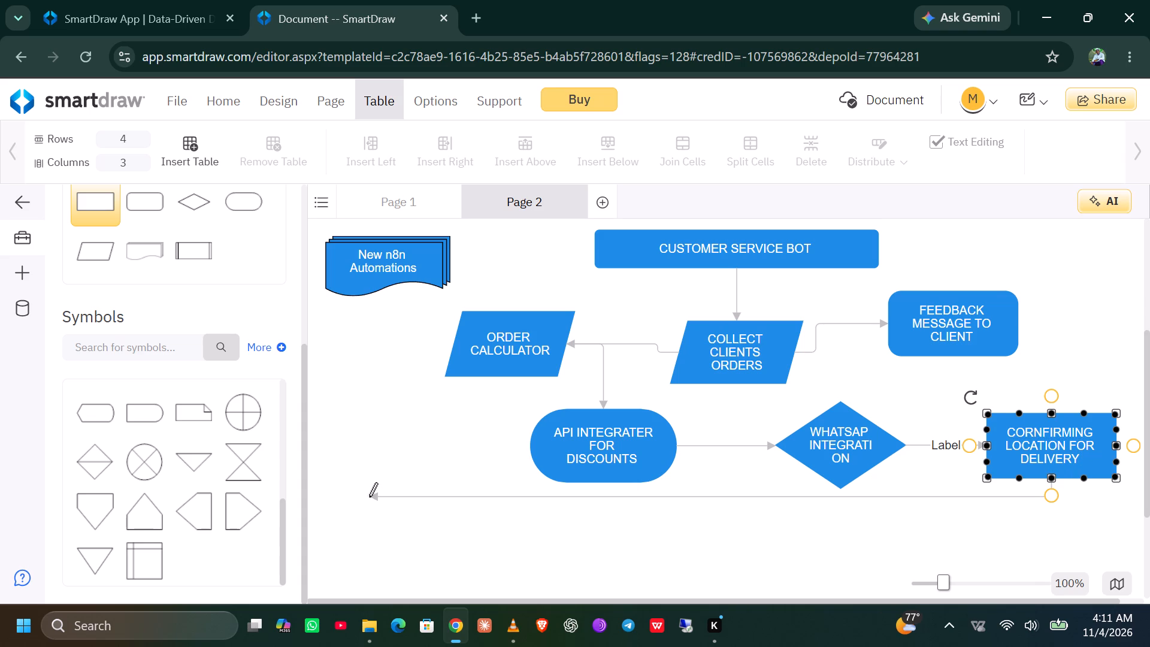
pyautogui.moveTo(369, 497); pyautogui.dragTo(369, 498)
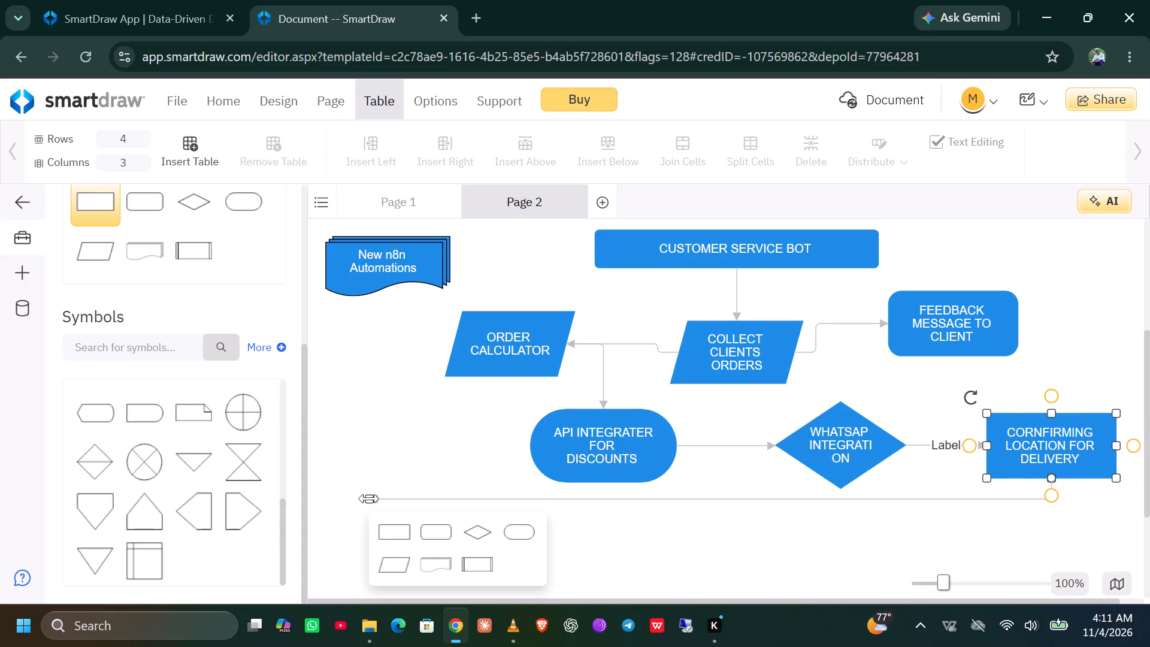
pyautogui.click(390, 528)
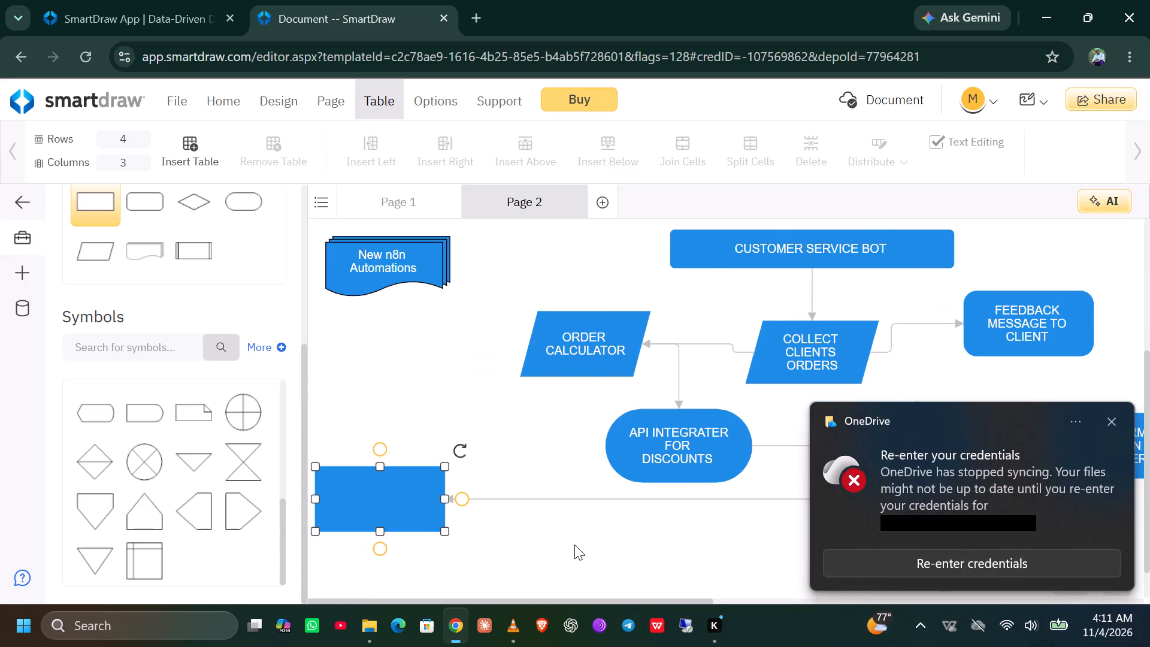
# Open the new blank rectangle's label for editing and dismiss the OneDrive notification.
pyautogui.doubleClick(379, 502)
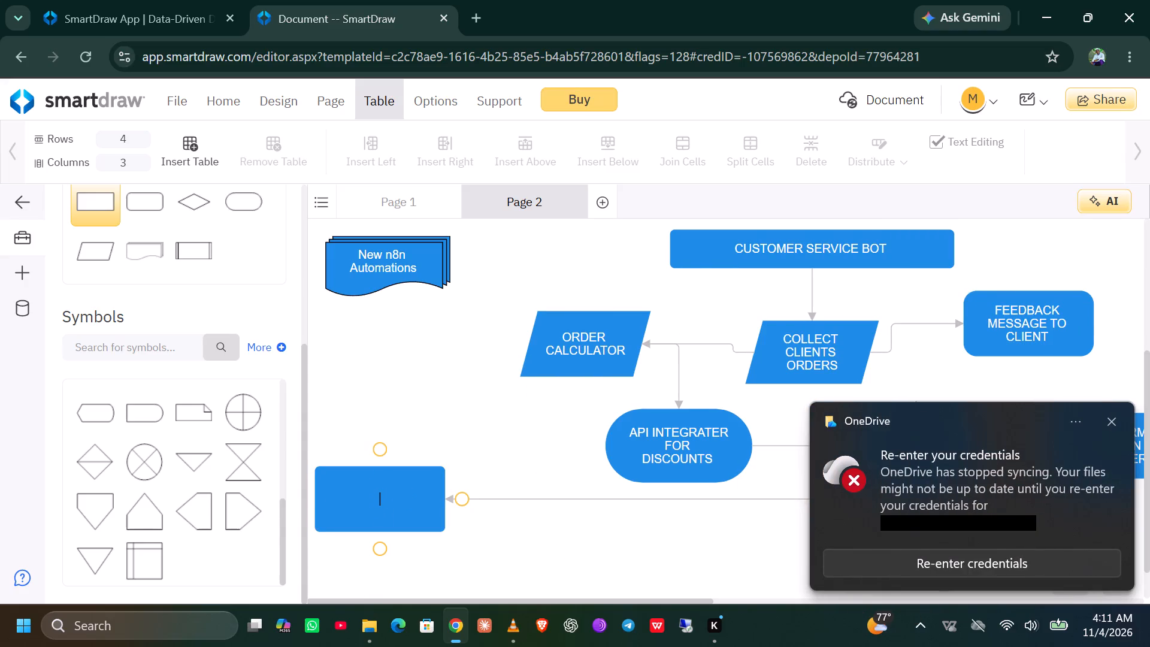
pyautogui.click(1110, 421)
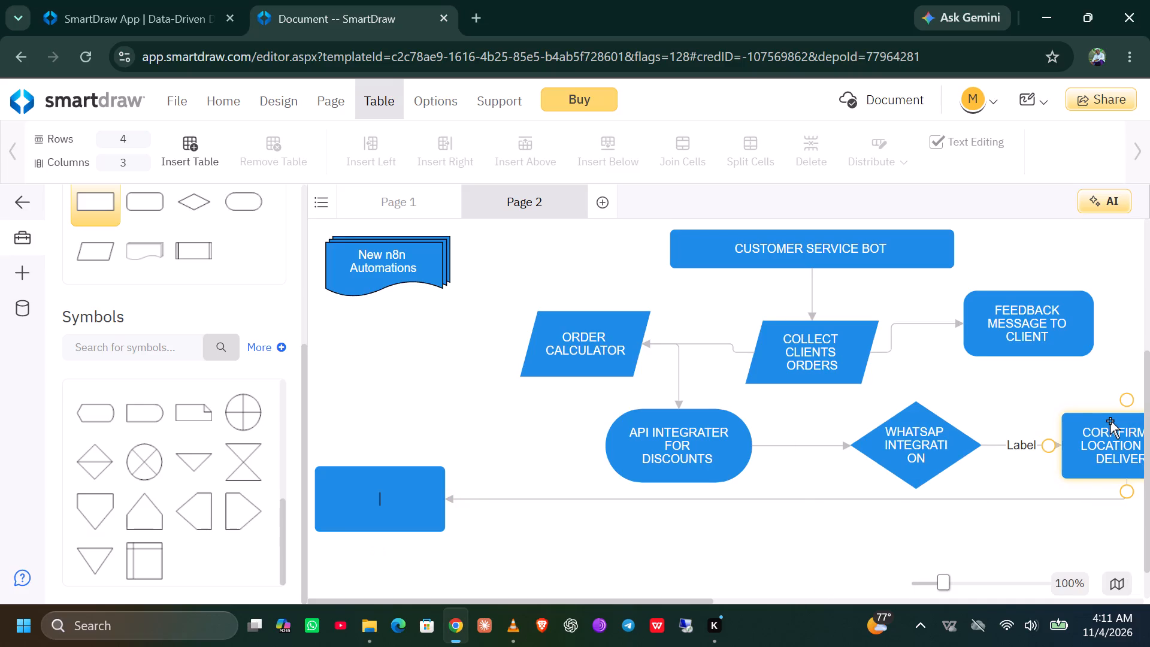
pyautogui.hscroll(-1, 1110, 421)
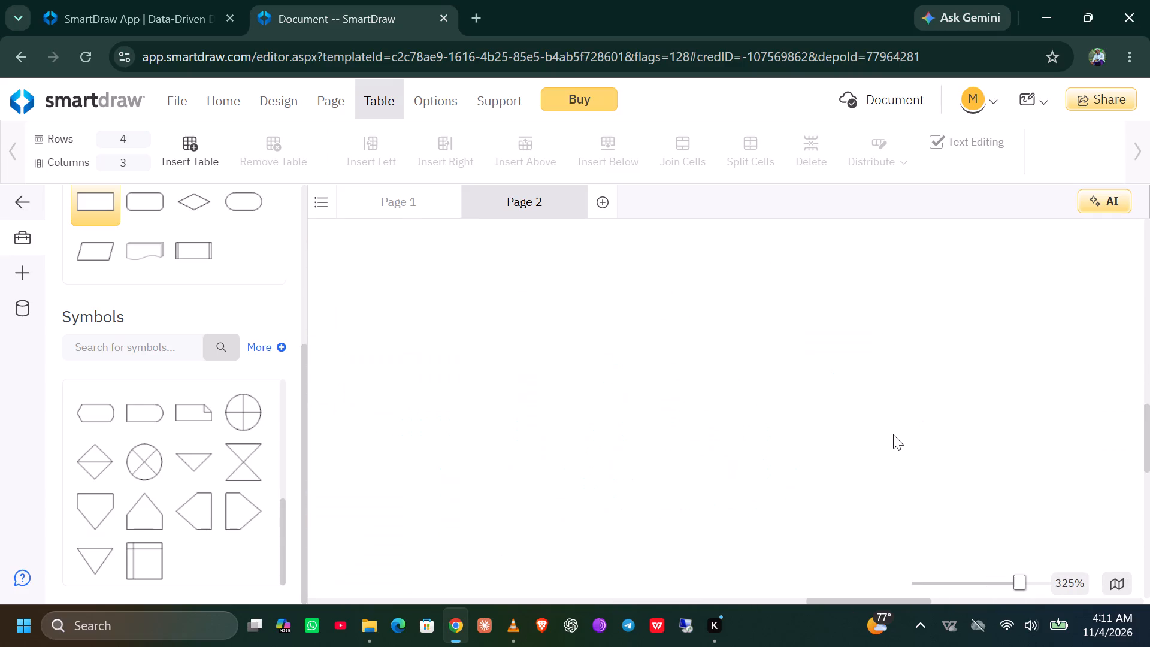
pyautogui.hscroll(2, 893, 434)
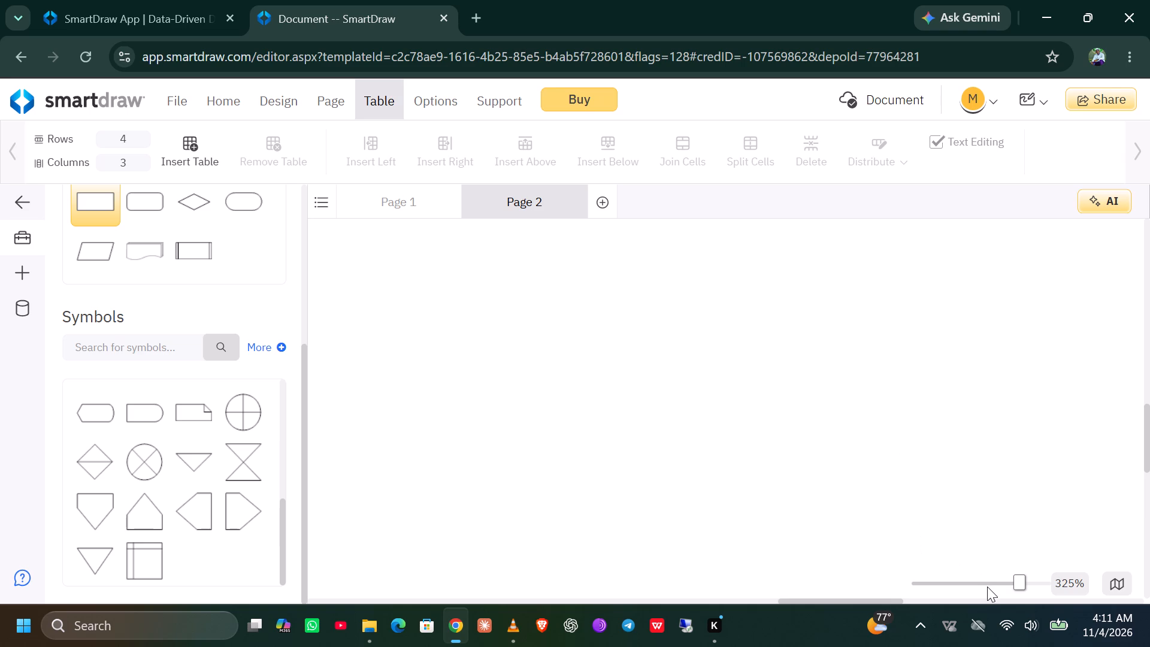
pyautogui.click(987, 586)
pyautogui.click(965, 584)
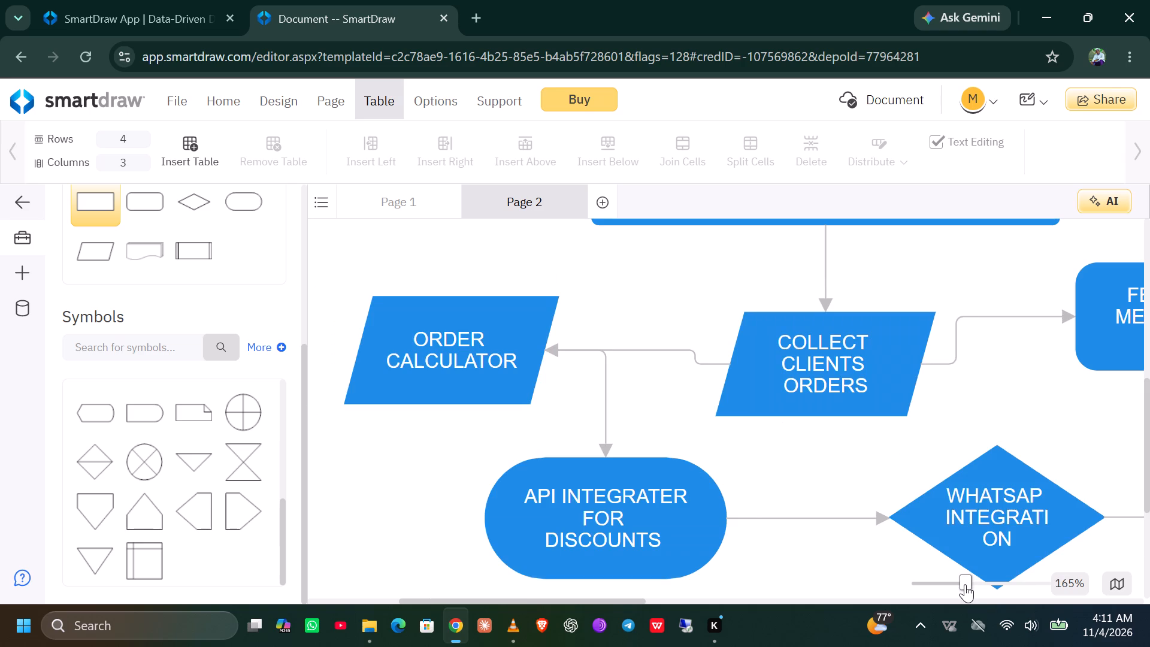
pyautogui.click(946, 583)
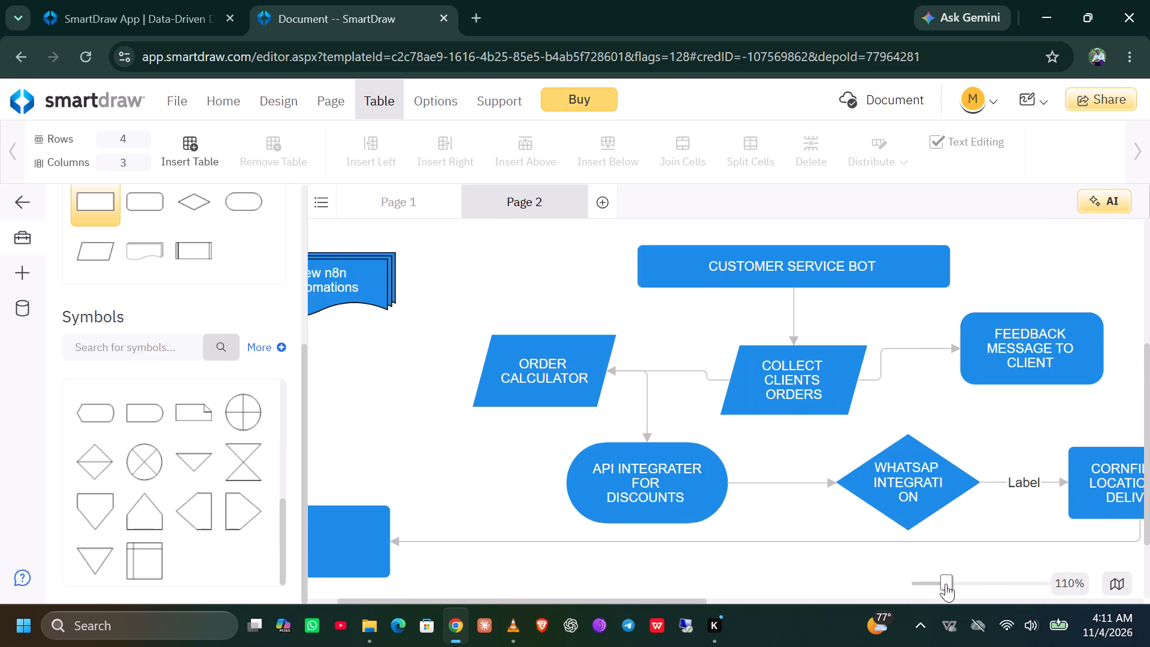
pyautogui.click(930, 582)
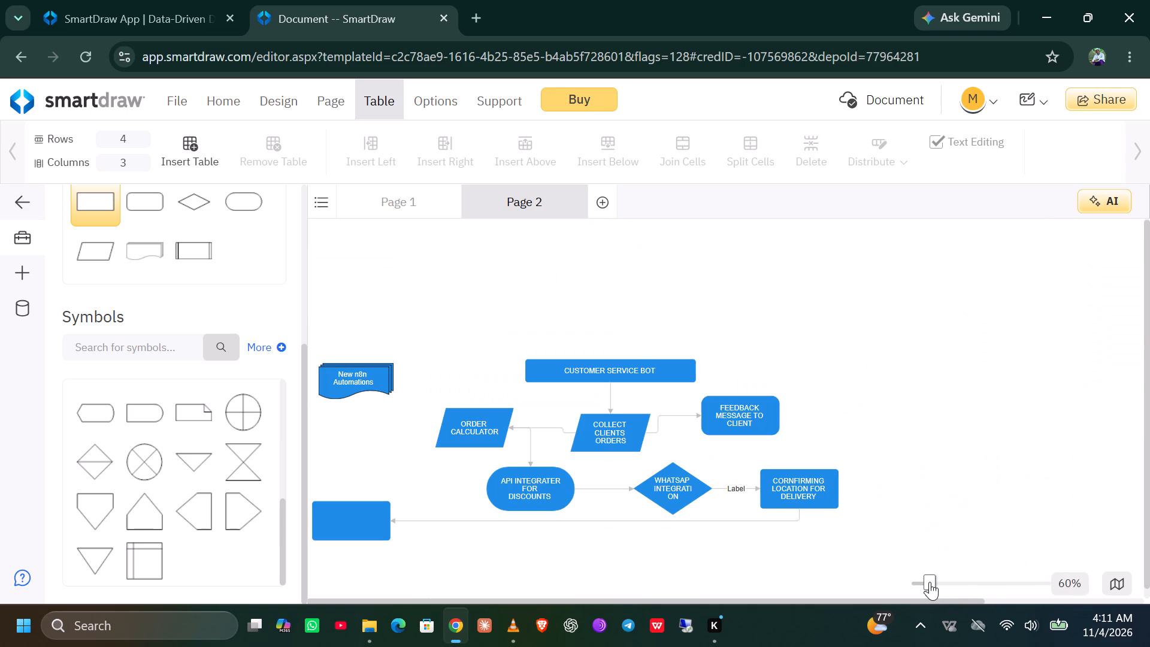
pyautogui.click(1066, 579)
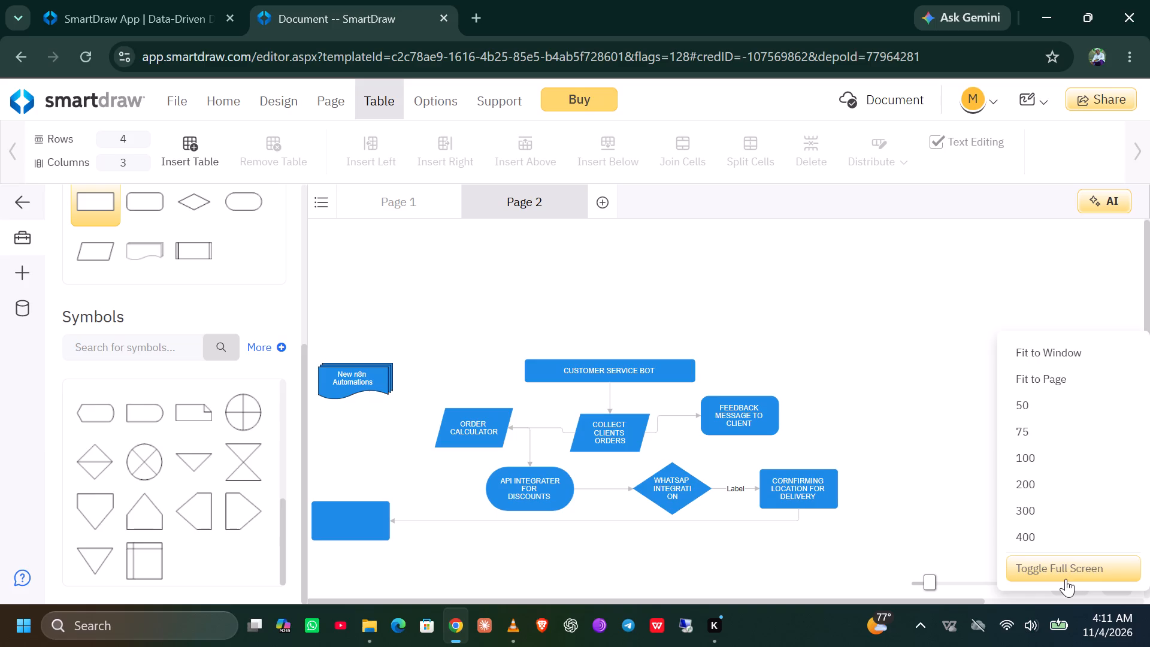
pyautogui.click(1048, 466)
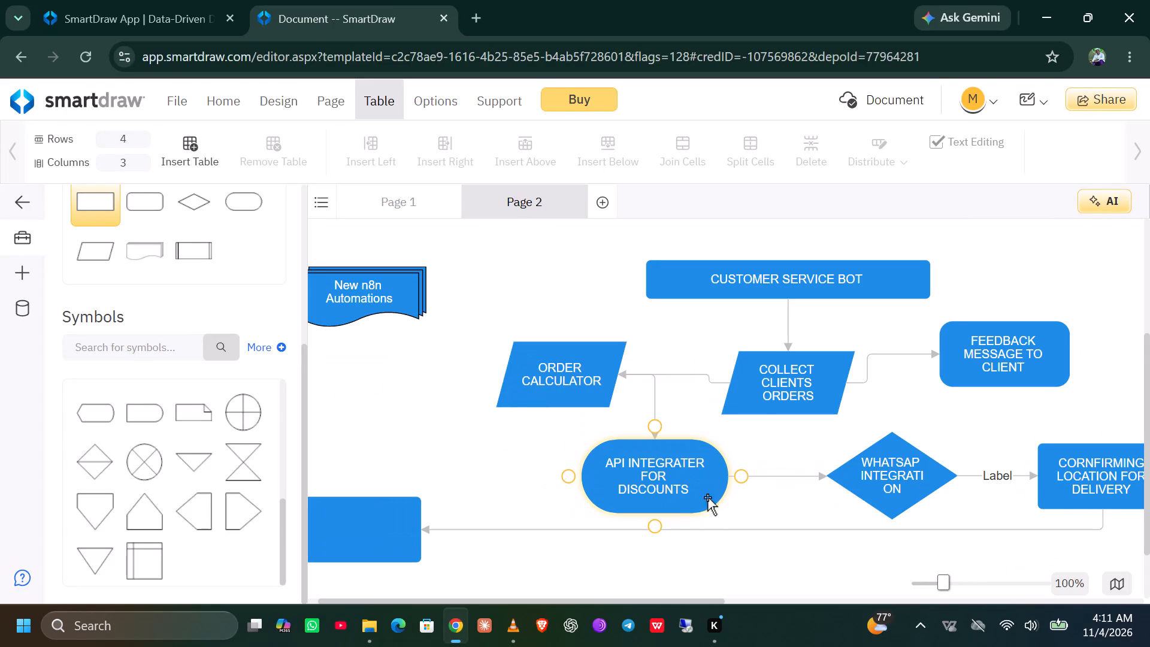
pyautogui.hscroll(2, 677, 510)
pyautogui.doubleClick(402, 524)
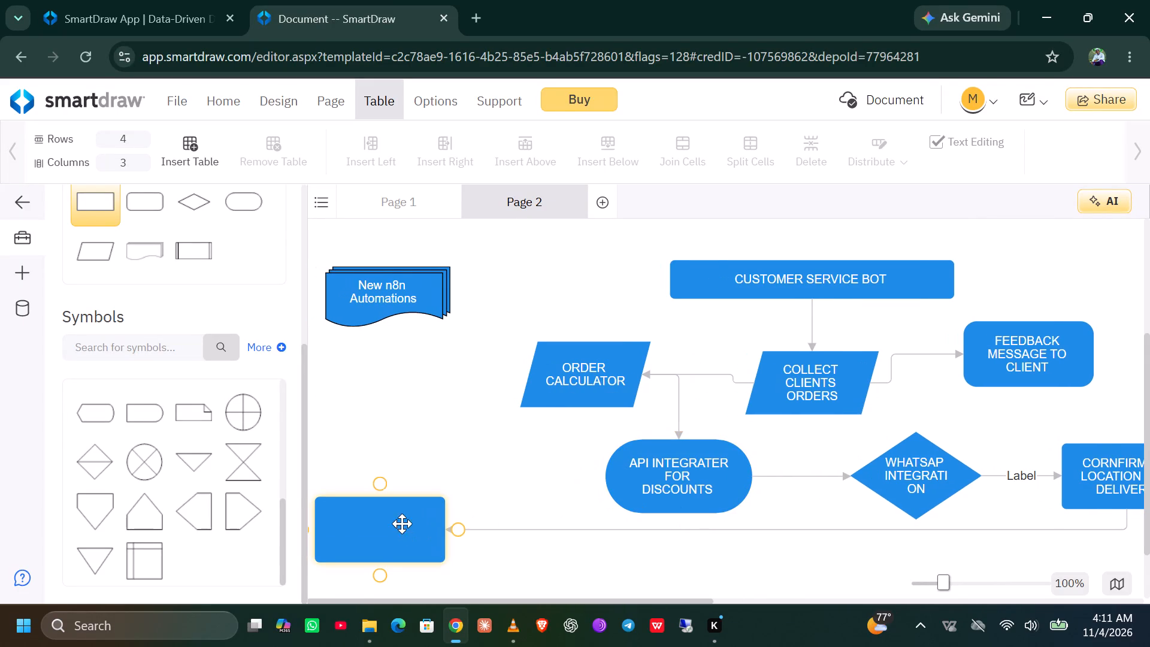
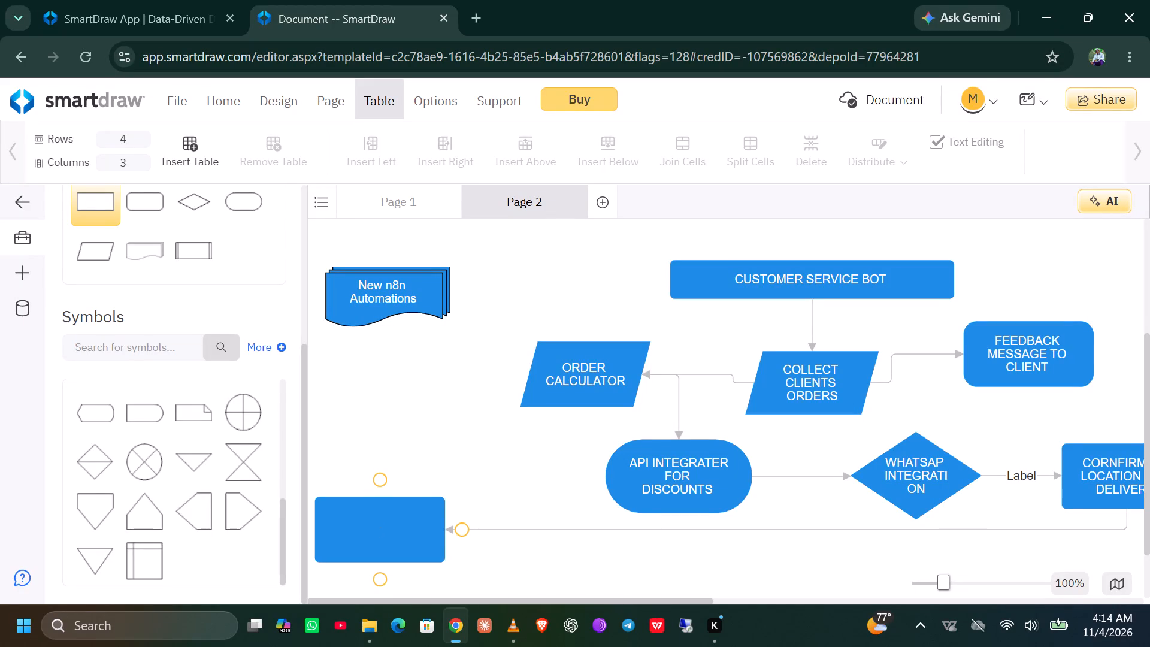
# Label the blank rectangle at the page's left side "DATE OF DELIVERY AND LOCATION CORNFIRMATION".
pyautogui.press('f')
pyautogui.press('BackSpace')
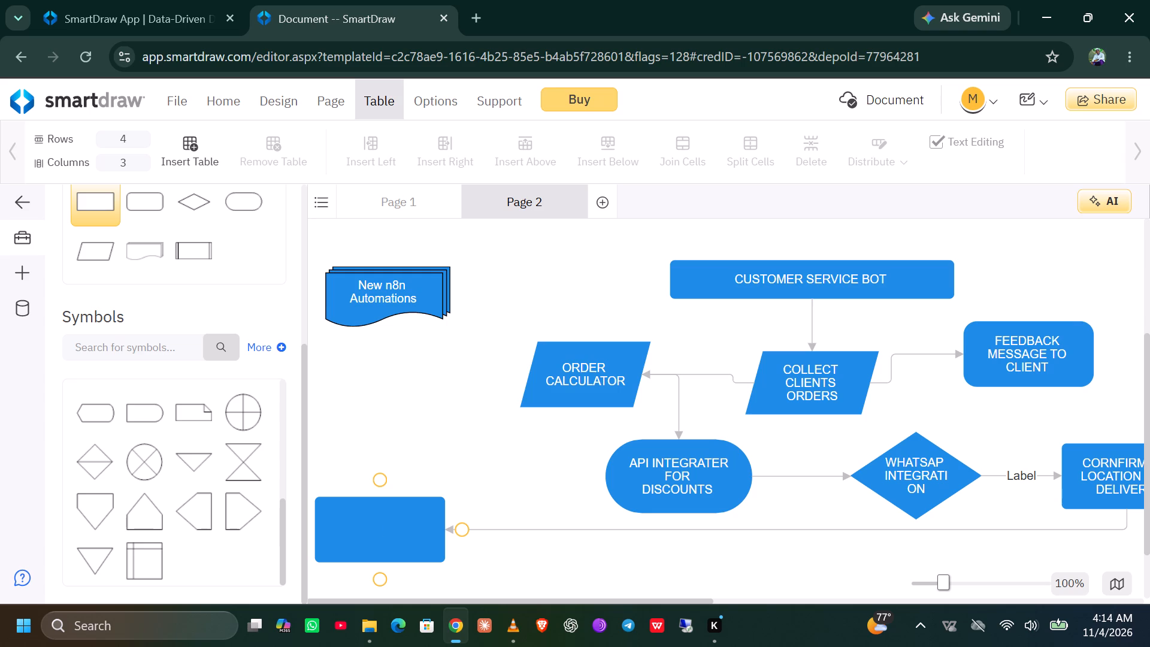
pyautogui.write('DA')
pyautogui.write('TE OF DELIVERY AND')
pyautogui.press('space')
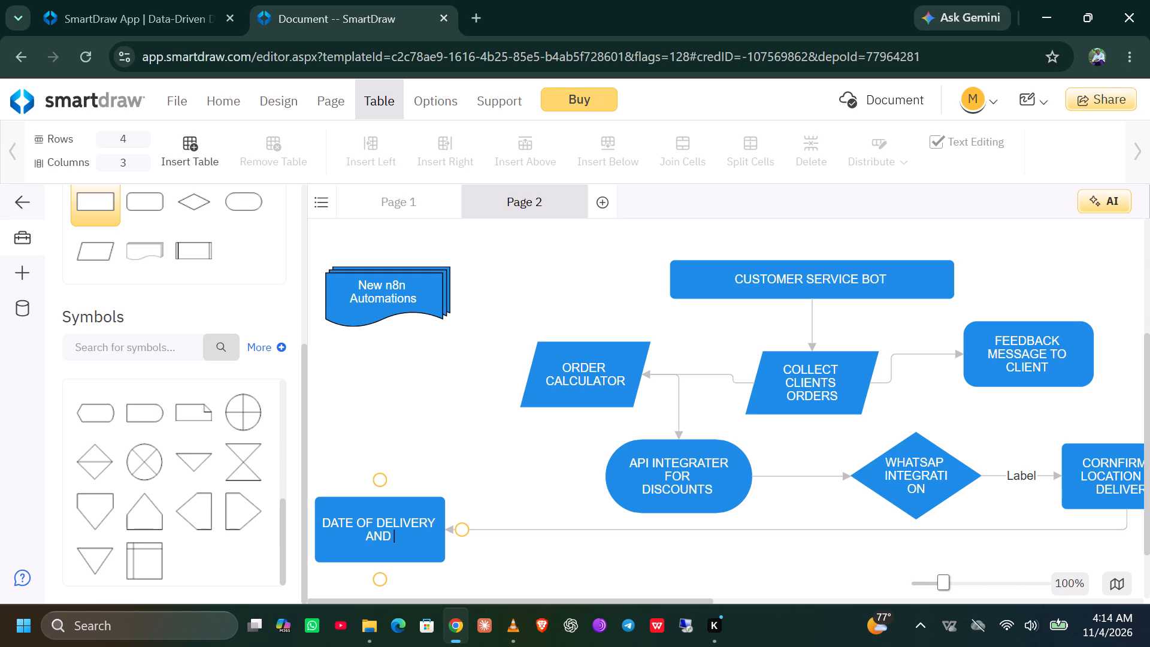
pyautogui.write('LOCATION CORNF')
pyautogui.write('IRMATION')
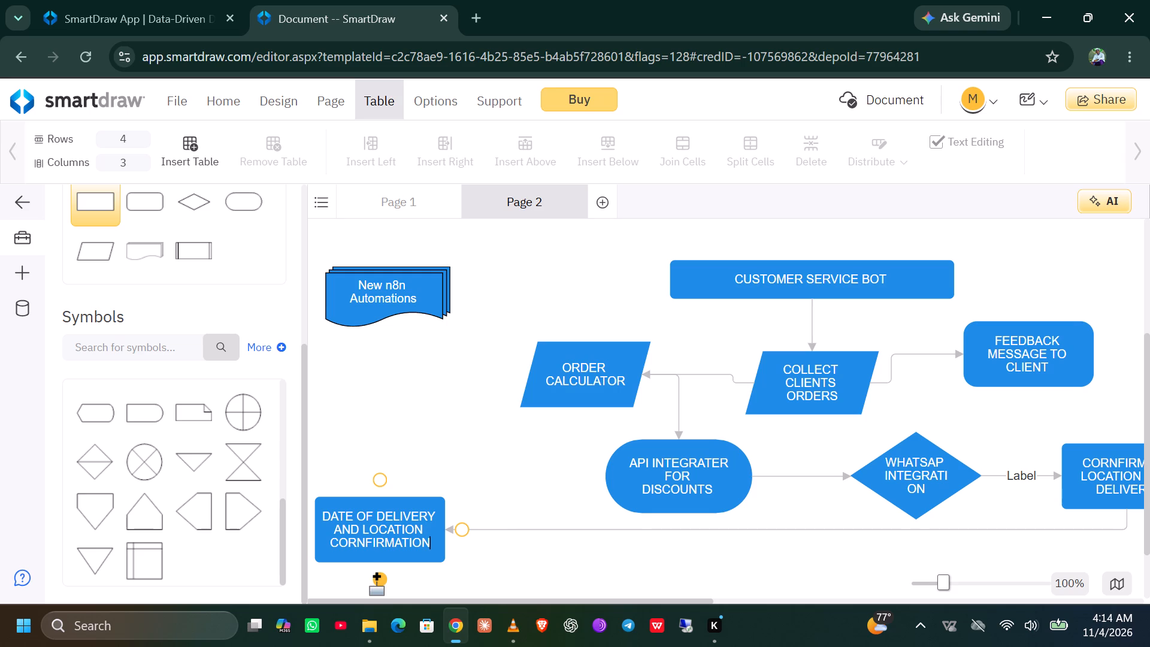
# Run an arrow from the underside of "DATE OF DELIVERY AND LOCATION CORNFIRMATION" rightward to a new diamond labelled "STK PUSH FOR PAYMENT".
pyautogui.moveTo(376, 576); pyautogui.dragTo(489, 566)
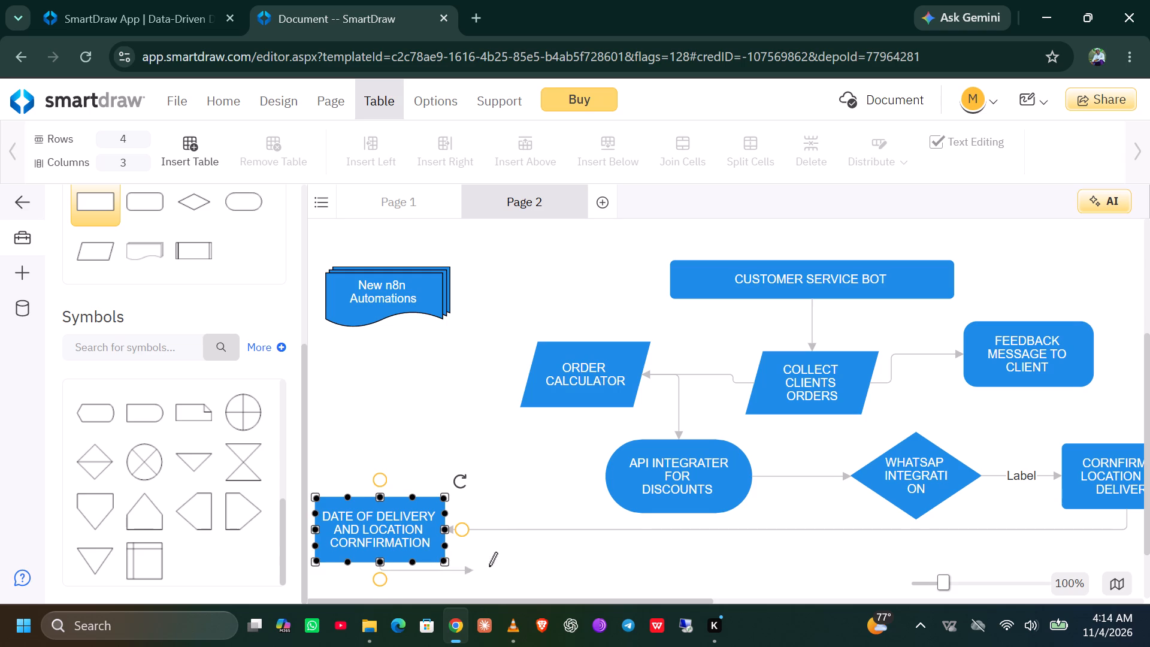
pyautogui.moveTo(489, 566); pyautogui.dragTo(563, 566)
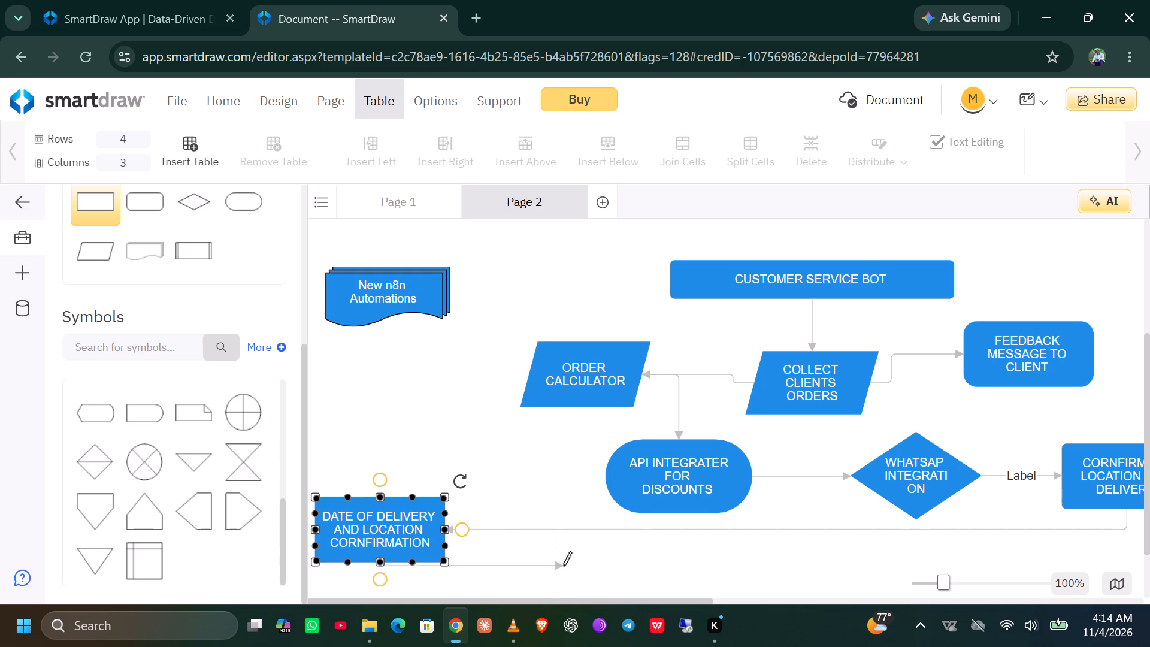
pyautogui.moveTo(563, 566); pyautogui.dragTo(561, 569)
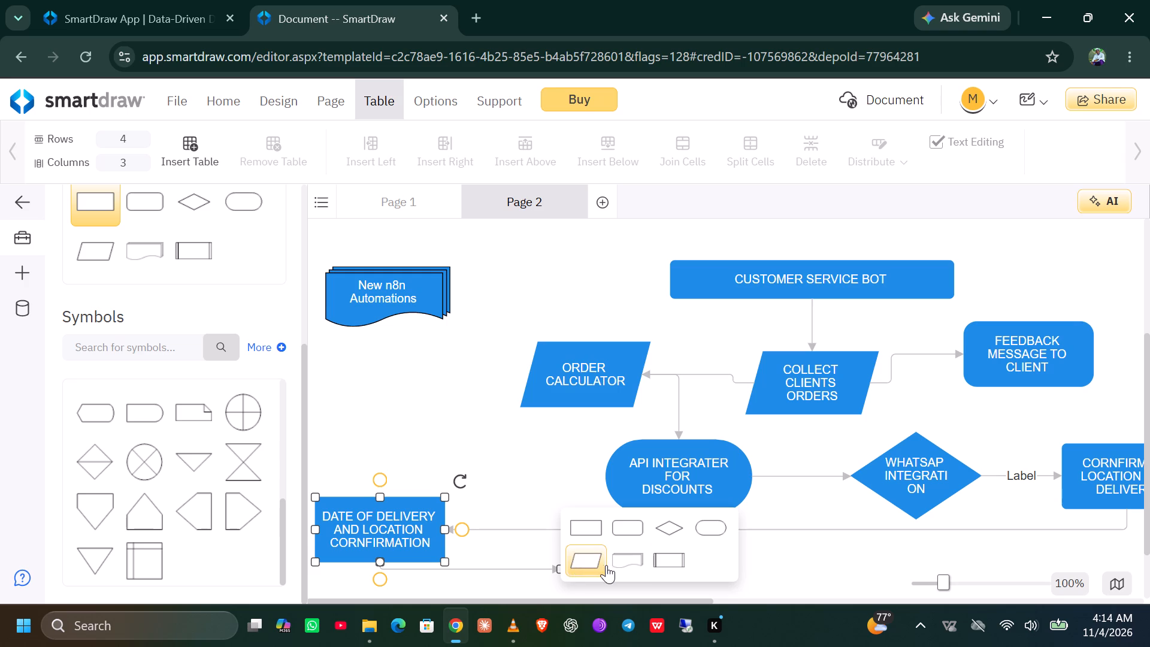
pyautogui.click(676, 530)
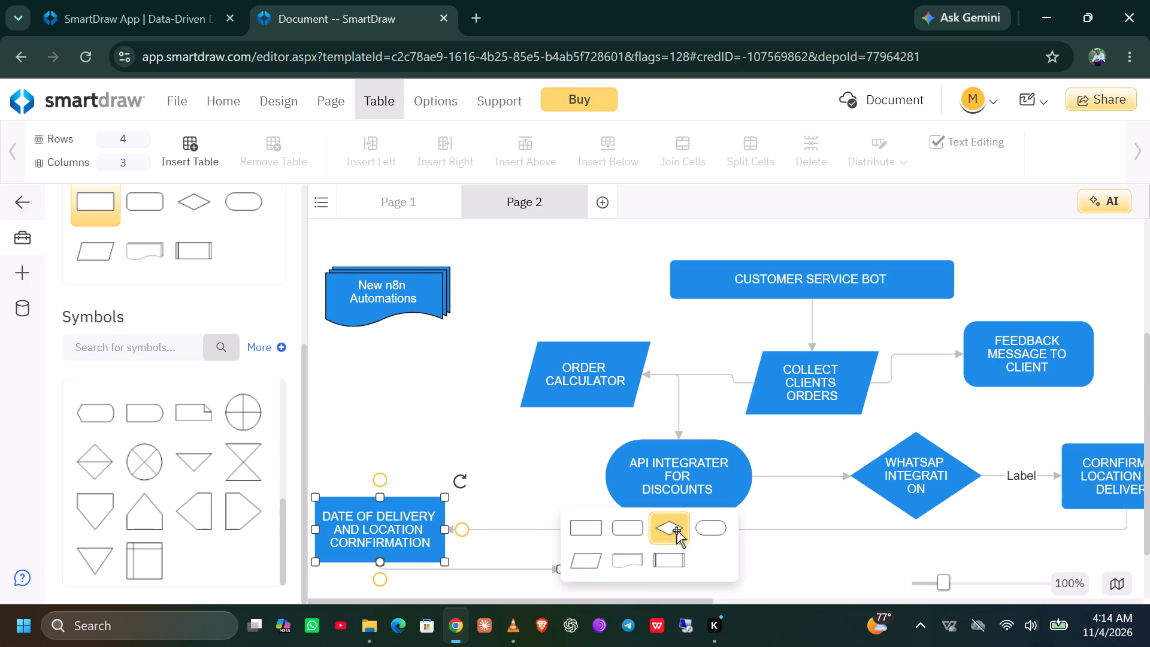
pyautogui.click(608, 540)
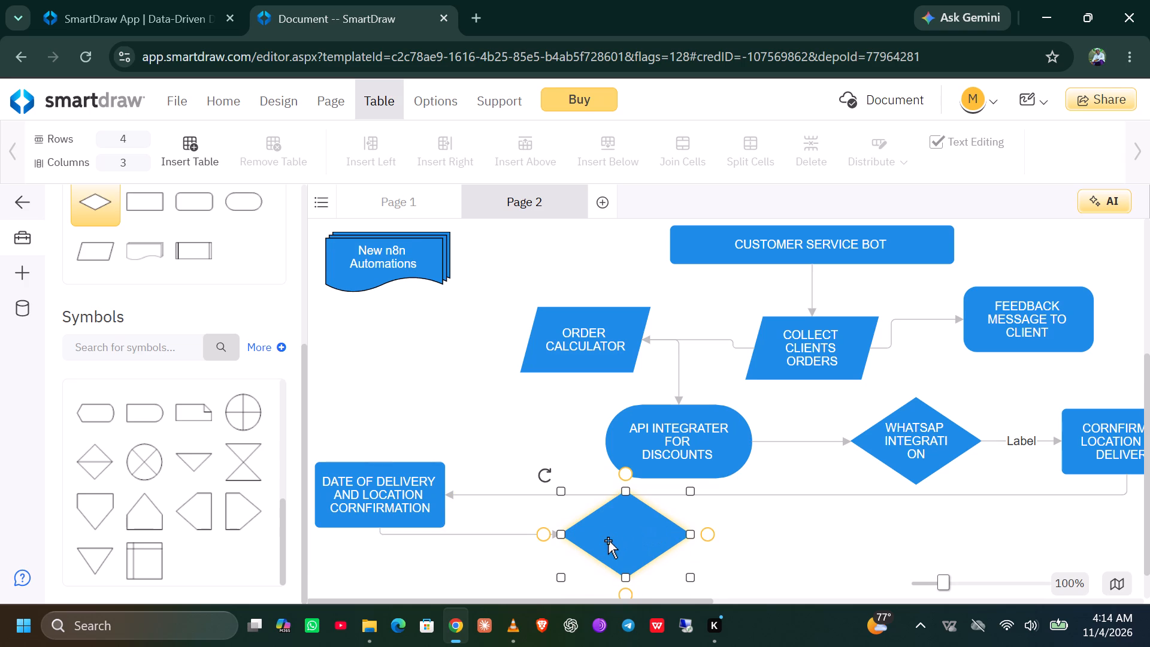
pyautogui.doubleClick(616, 539)
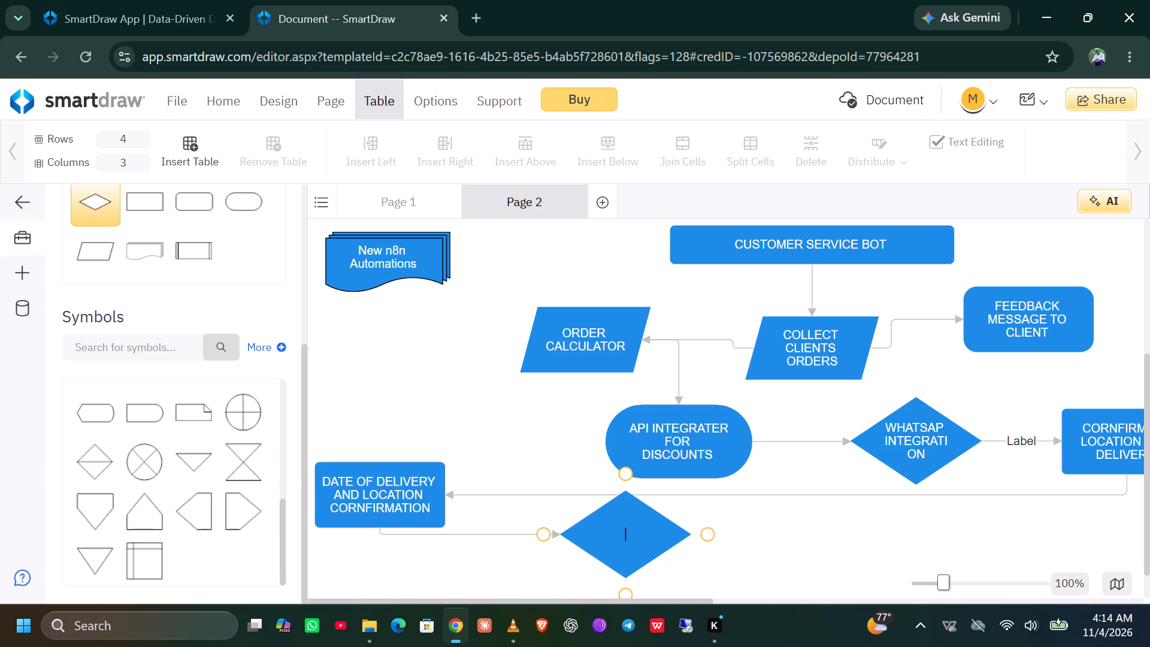
pyautogui.write('STK PUSH')
pyautogui.press('space')
pyautogui.write('FOR')
pyautogui.press('space')
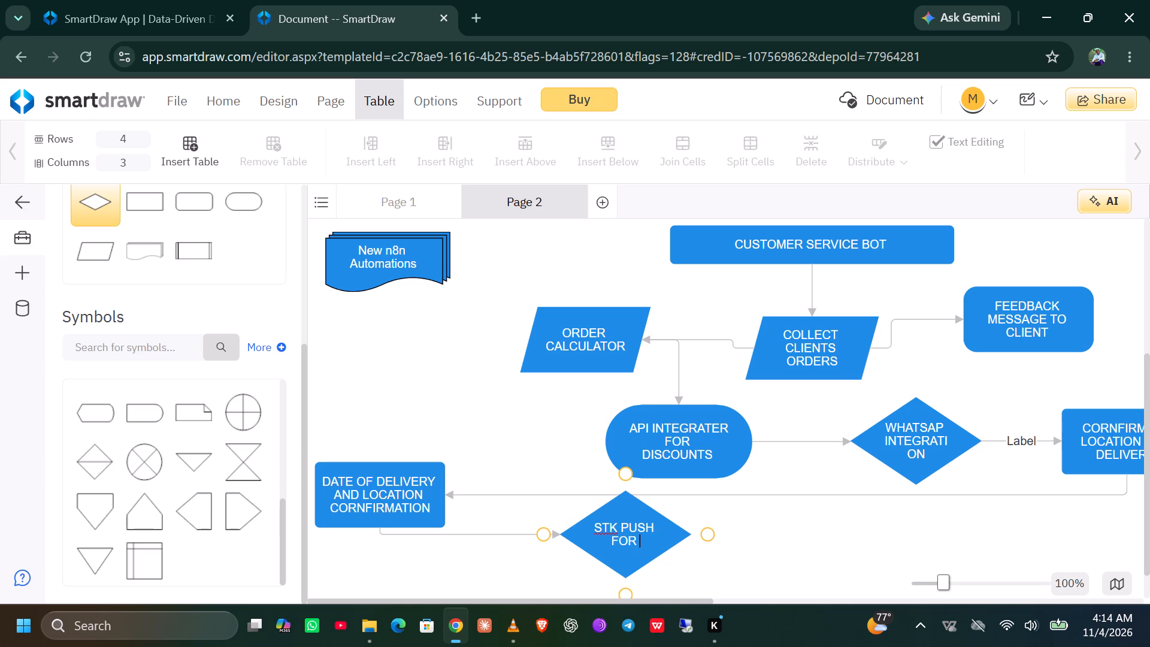
pyautogui.write('PAYMENT')
pyautogui.press('space')
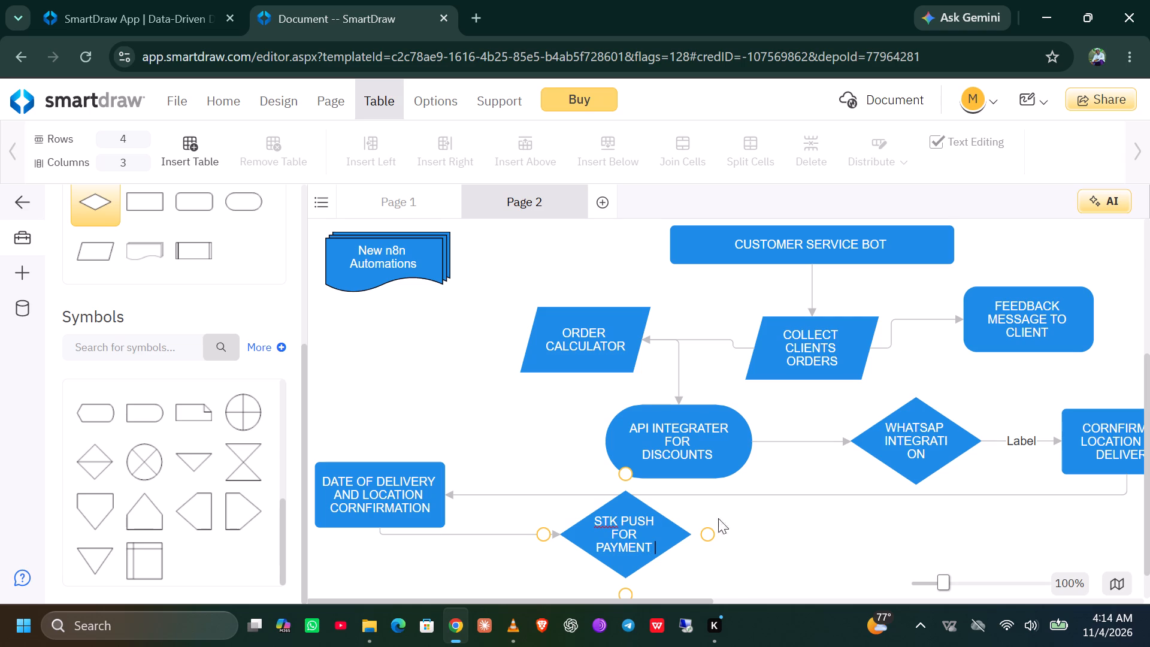
# Add a parallelogram labelled "CUSTOMER CORNFIRMATION" to the right of the "STK PUSH FOR PAYMENT" diamond, connected to it by an arrow.
pyautogui.moveTo(704, 532); pyautogui.dragTo(718, 539)
pyautogui.moveTo(718, 539); pyautogui.dragTo(848, 542)
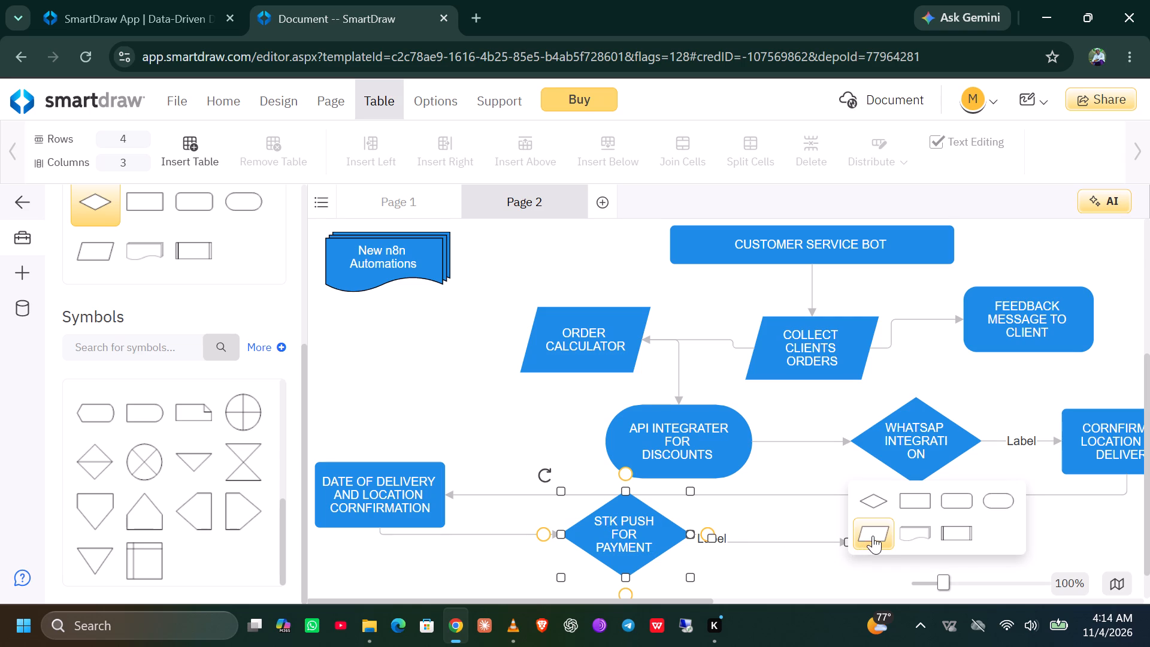
pyautogui.click(873, 536)
pyautogui.doubleClick(900, 542)
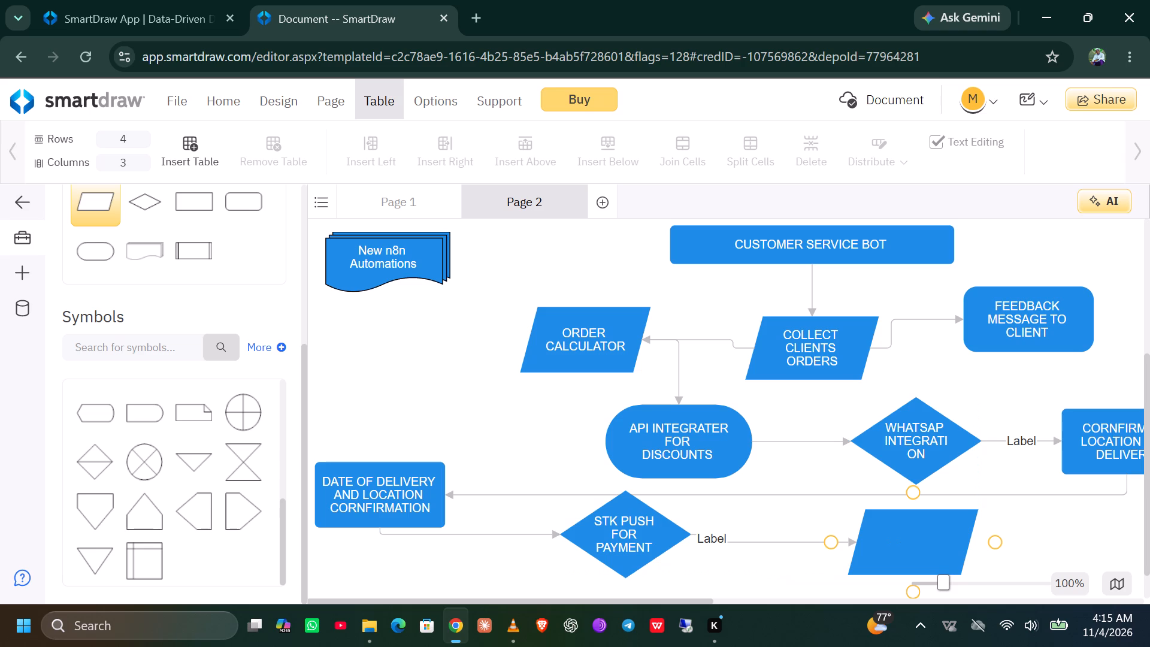
pyautogui.write('CUSTOMER CORNFIRMATION')
pyautogui.press('space')
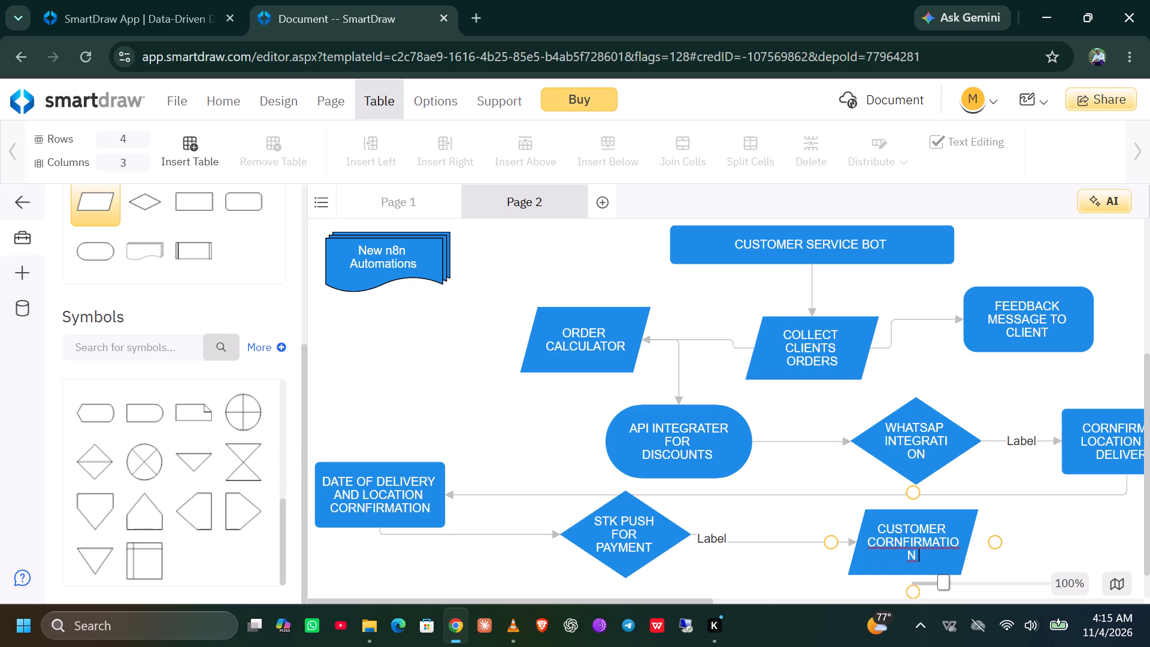
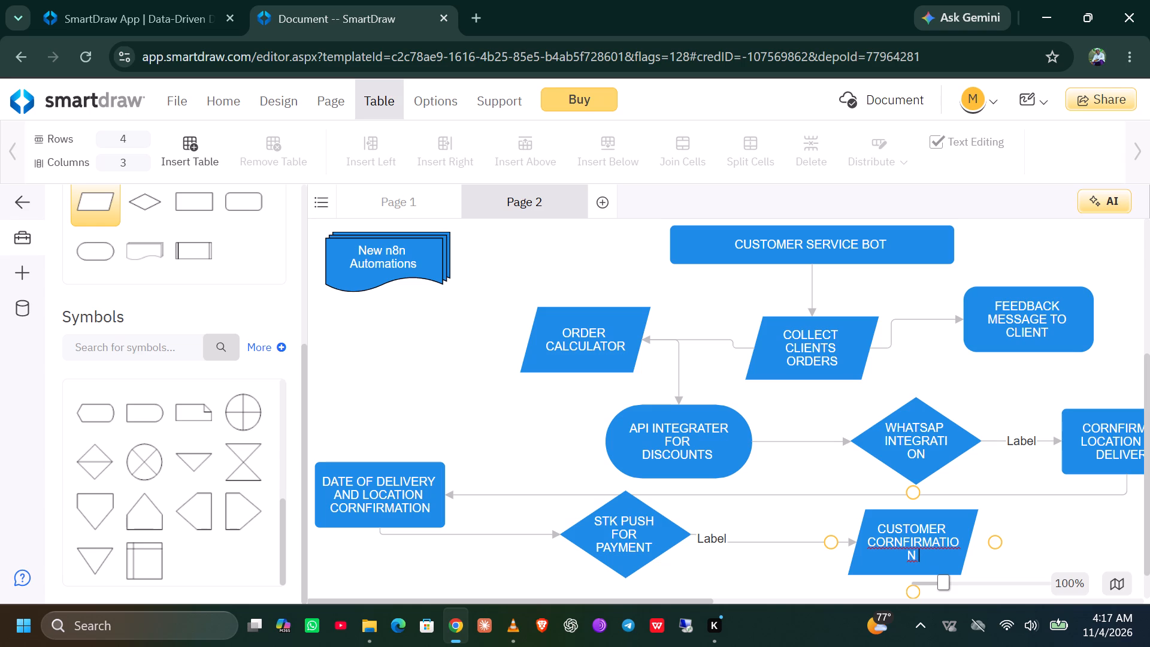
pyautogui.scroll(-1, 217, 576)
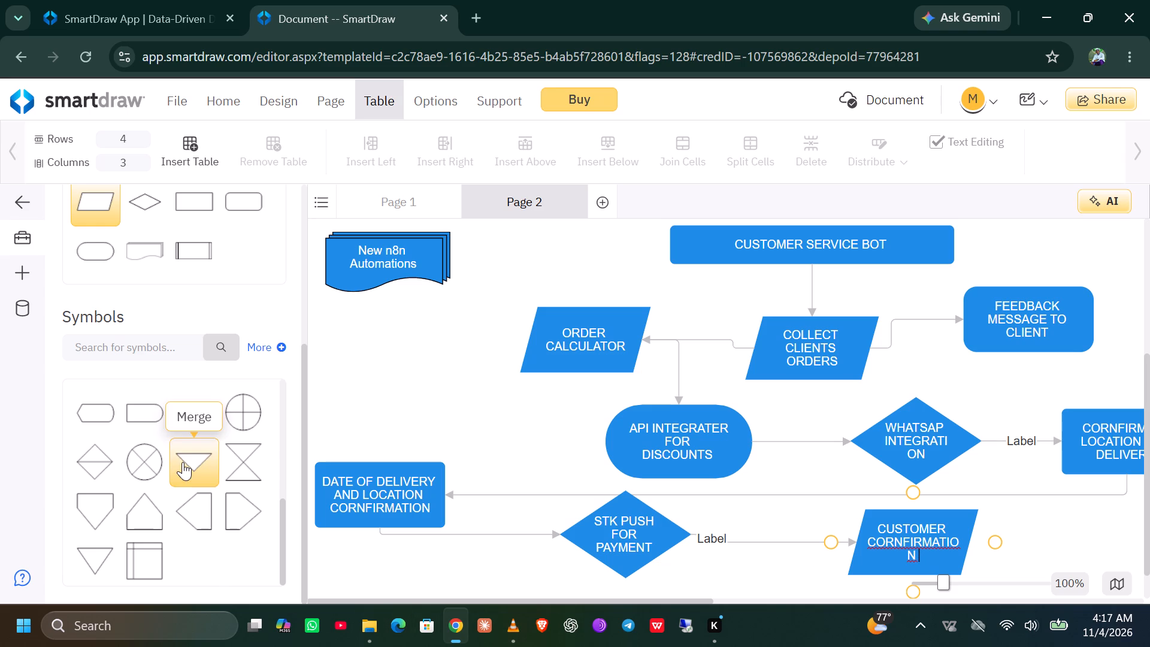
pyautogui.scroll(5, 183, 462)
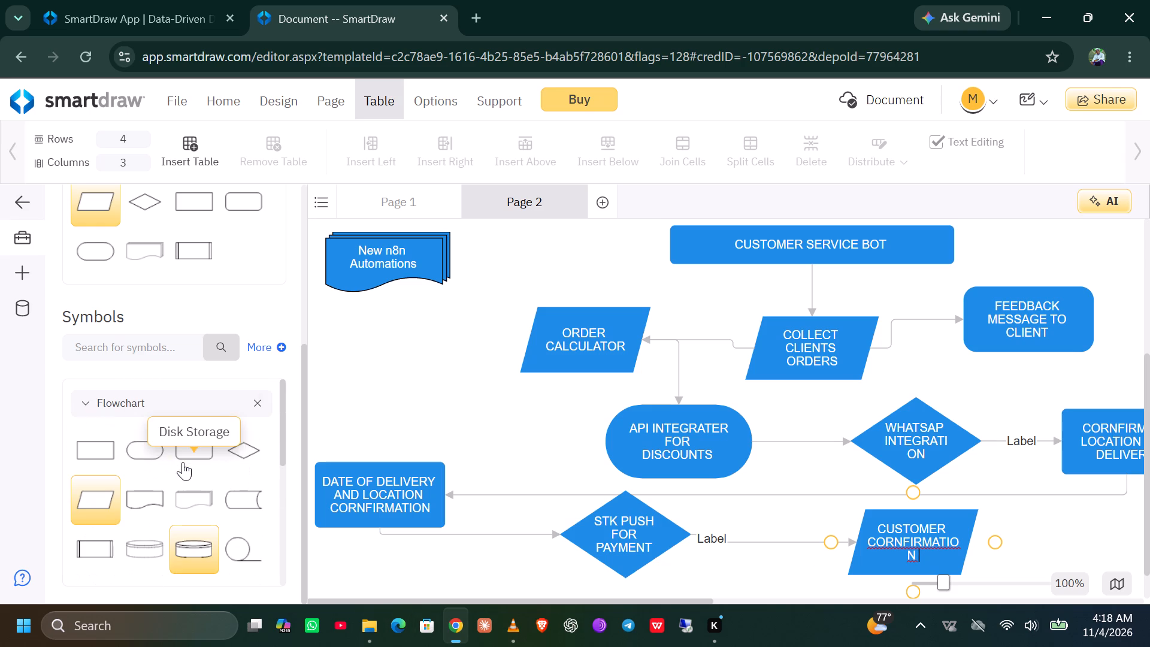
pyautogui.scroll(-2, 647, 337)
# Move the "CUSTOMER SERVICE BOT" box up to the top edge of Page 2, slightly left of the page's centre.
pyautogui.scroll(3, 647, 337)
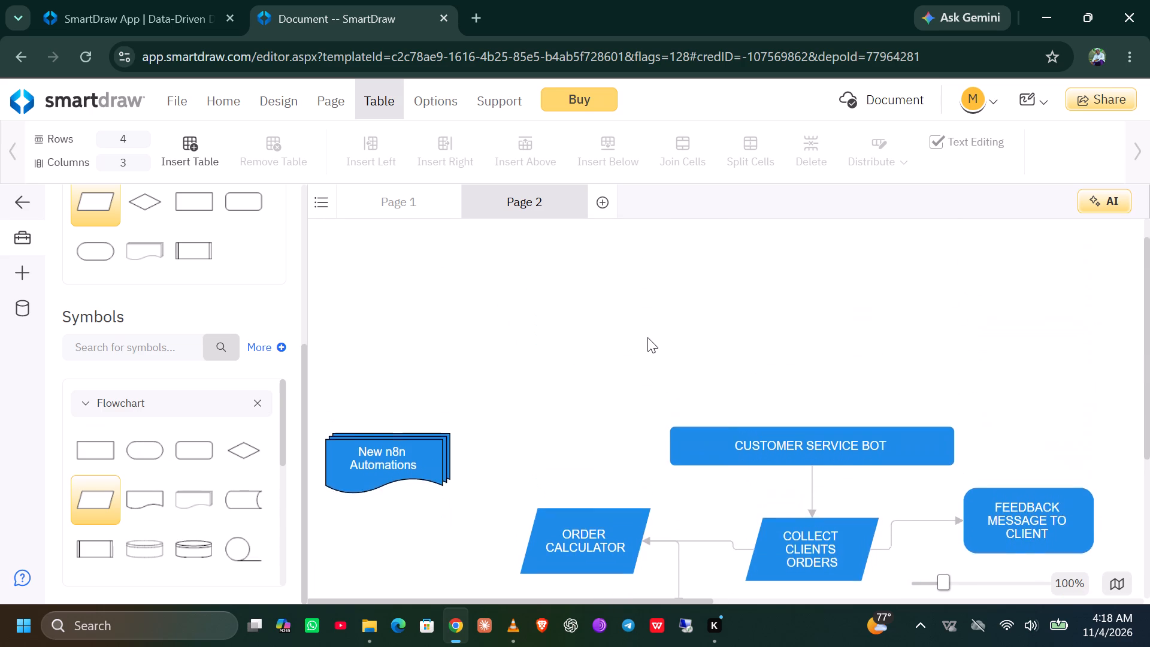
pyautogui.scroll(2, 647, 337)
pyautogui.scroll(-4, 647, 337)
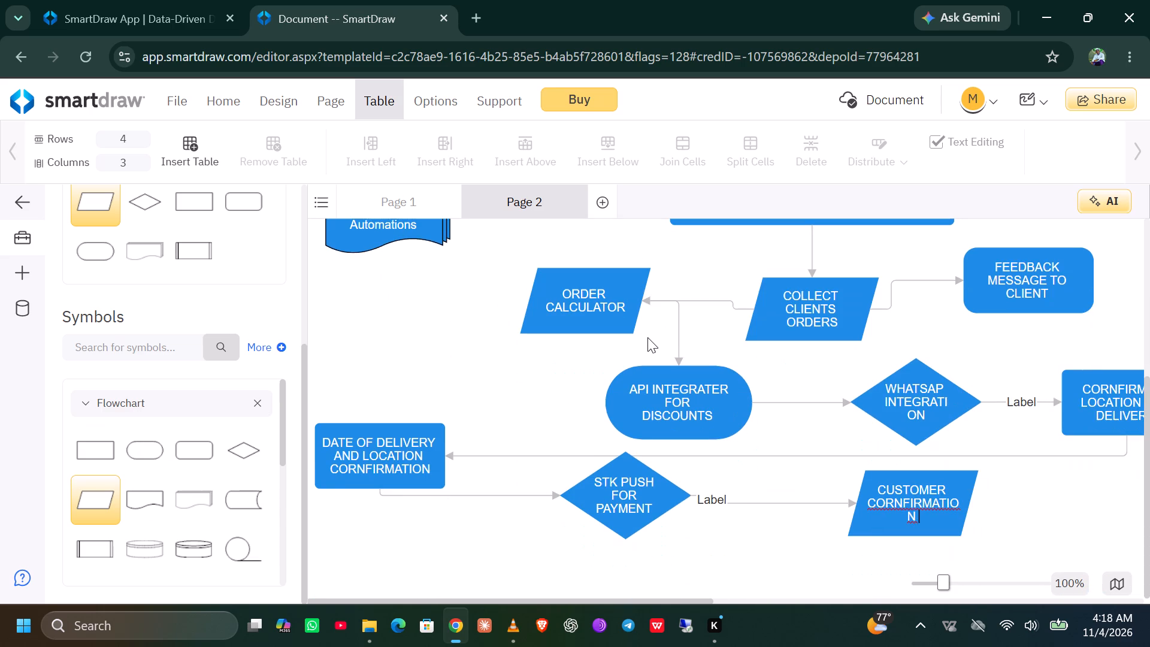
pyautogui.scroll(-1, 647, 337)
pyautogui.scroll(1, 647, 337)
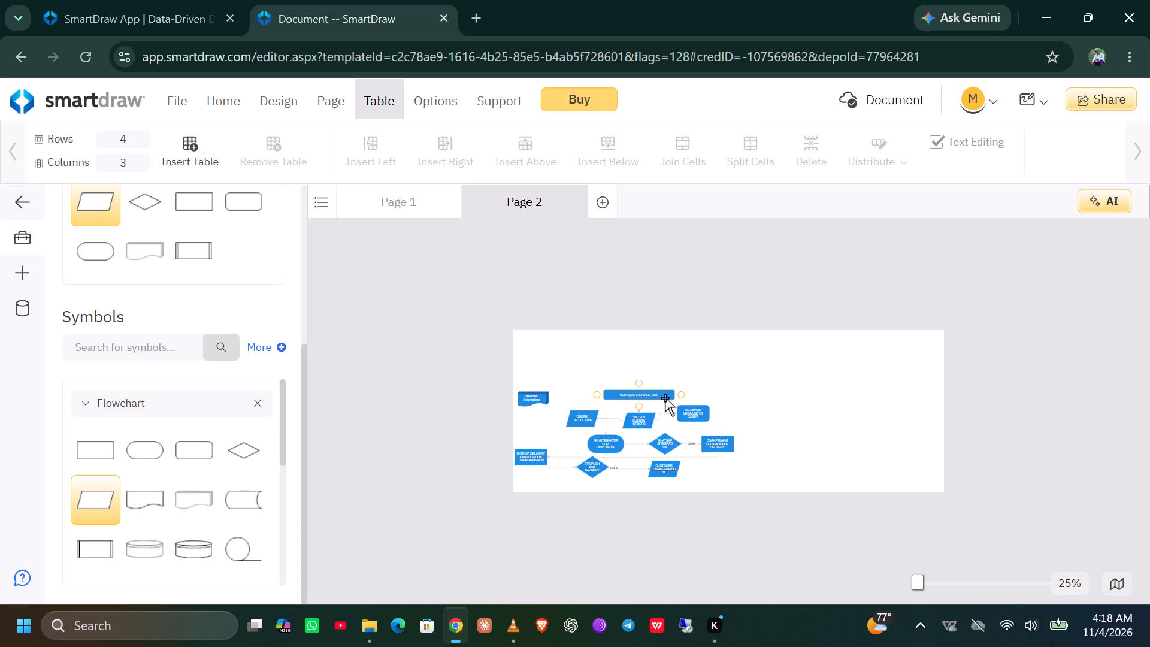
pyautogui.moveTo(659, 394); pyautogui.dragTo(718, 353)
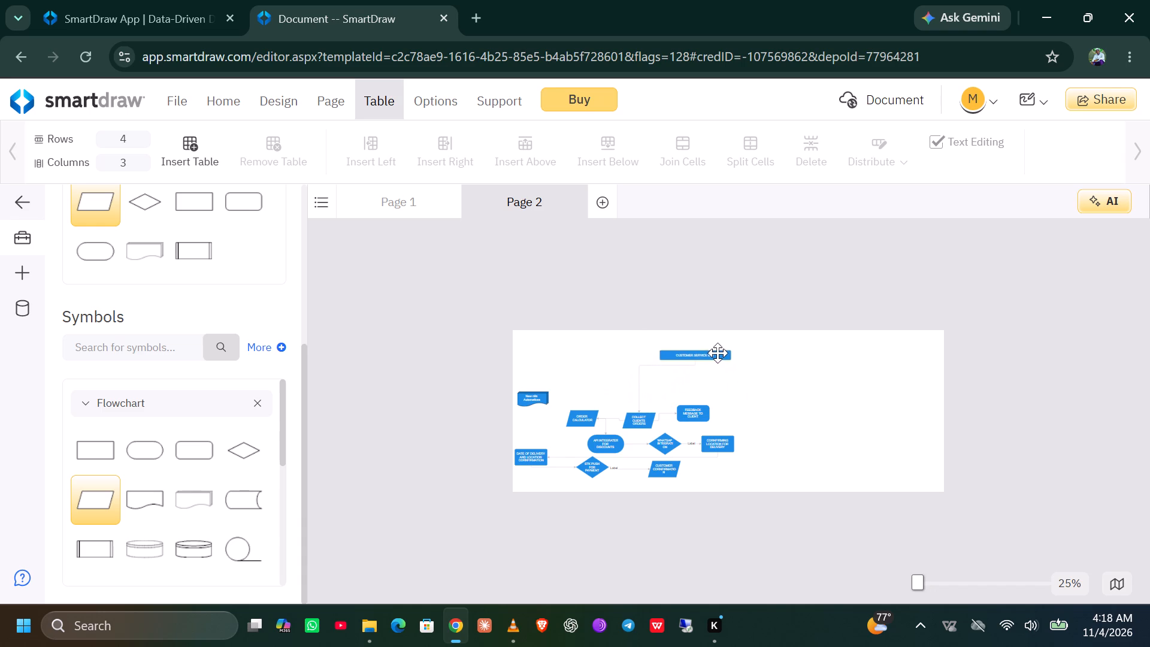
pyautogui.moveTo(718, 353); pyautogui.dragTo(726, 347)
pyautogui.click(726, 347)
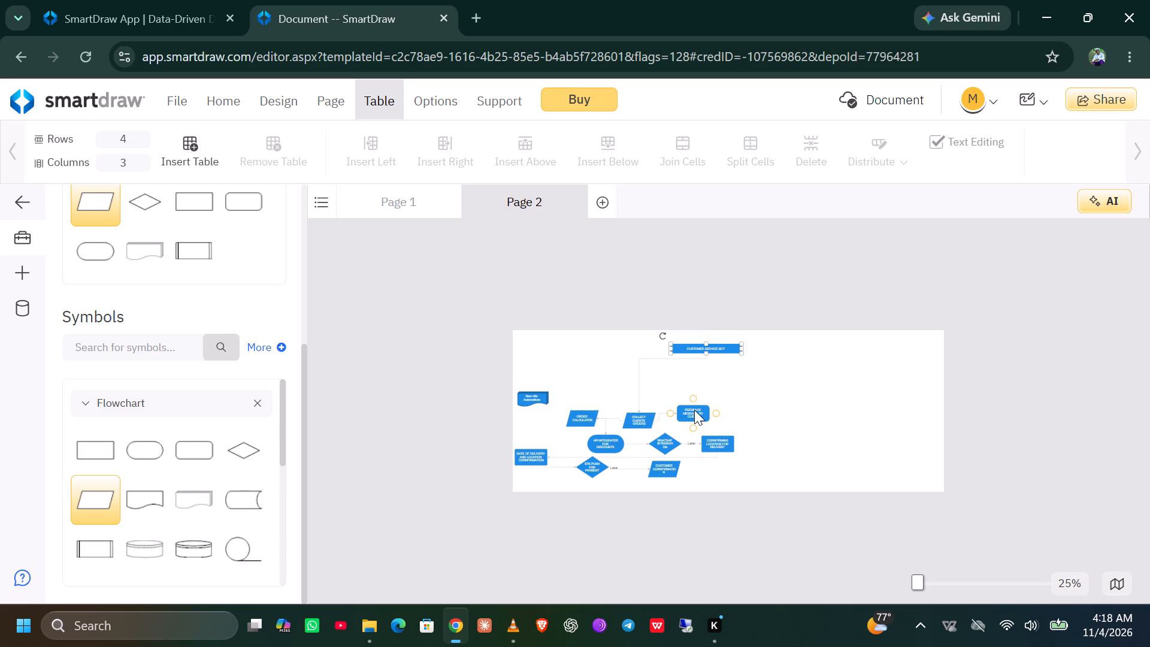
# Move the "FEEDBACK MESSAGE TO CLIENT" box far out to the page's right side, slightly higher than before.
pyautogui.moveTo(694, 410); pyautogui.dragTo(883, 385)
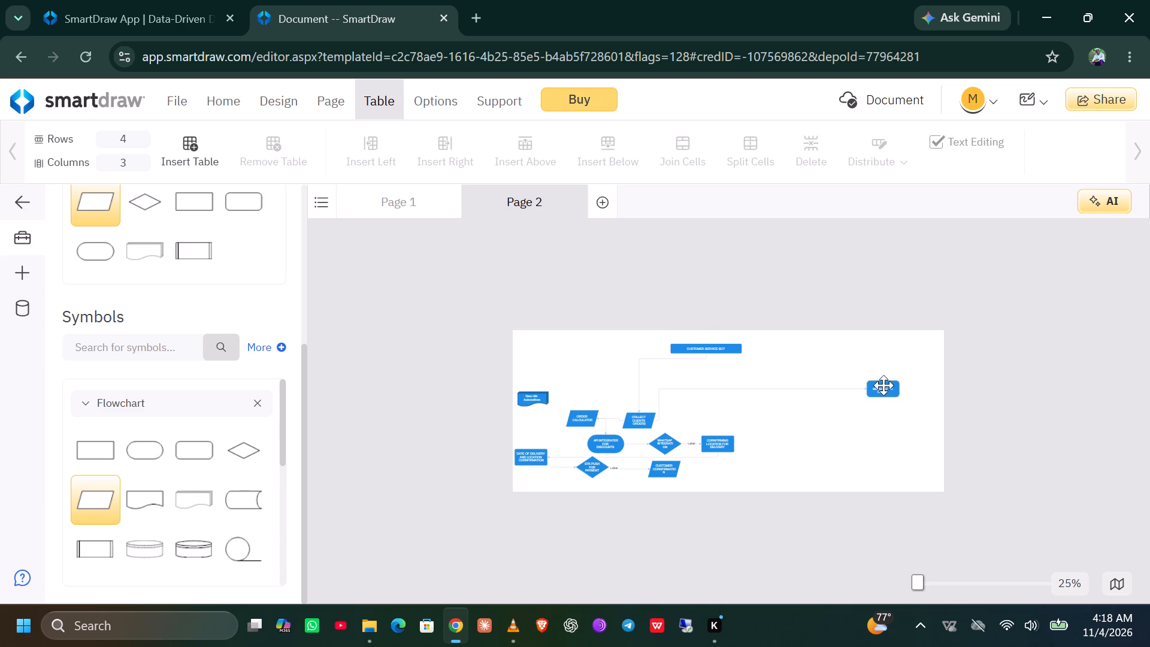
pyautogui.moveTo(883, 385); pyautogui.dragTo(878, 385)
# Move the "COLLECT CLIENTS ORDERS" parallelogram up so it sits directly beneath "CUSTOMER SERVICE BOT".
pyautogui.moveTo(633, 419); pyautogui.dragTo(698, 383)
pyautogui.moveTo(698, 383); pyautogui.dragTo(718, 384)
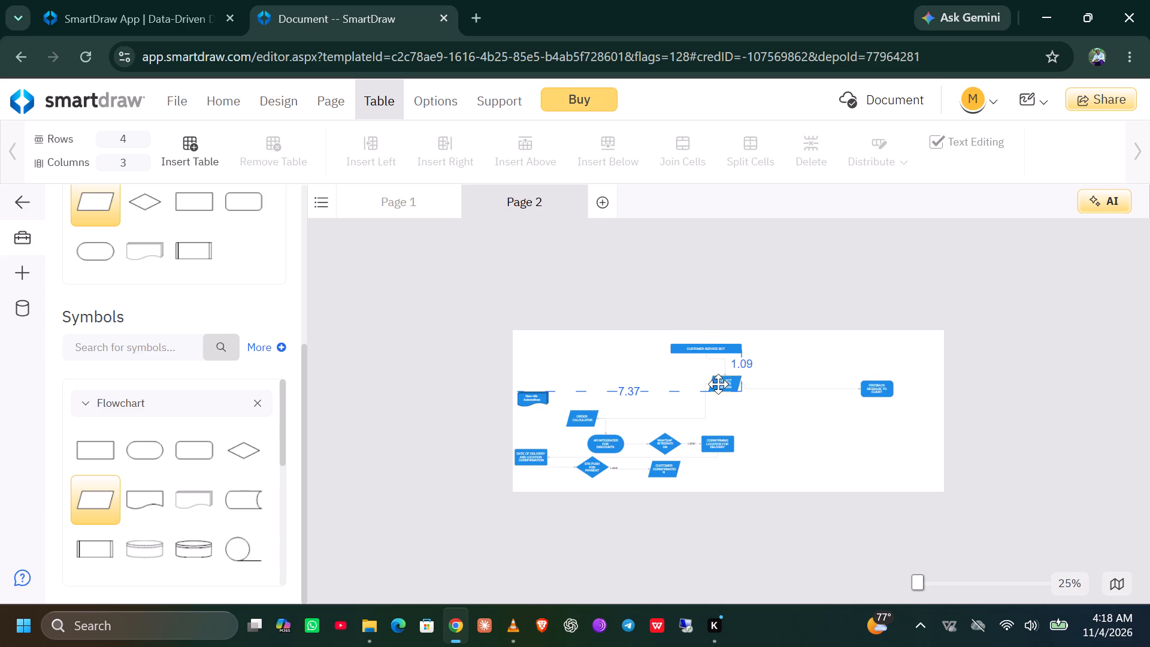
pyautogui.moveTo(718, 384); pyautogui.dragTo(716, 372)
pyautogui.click(716, 372)
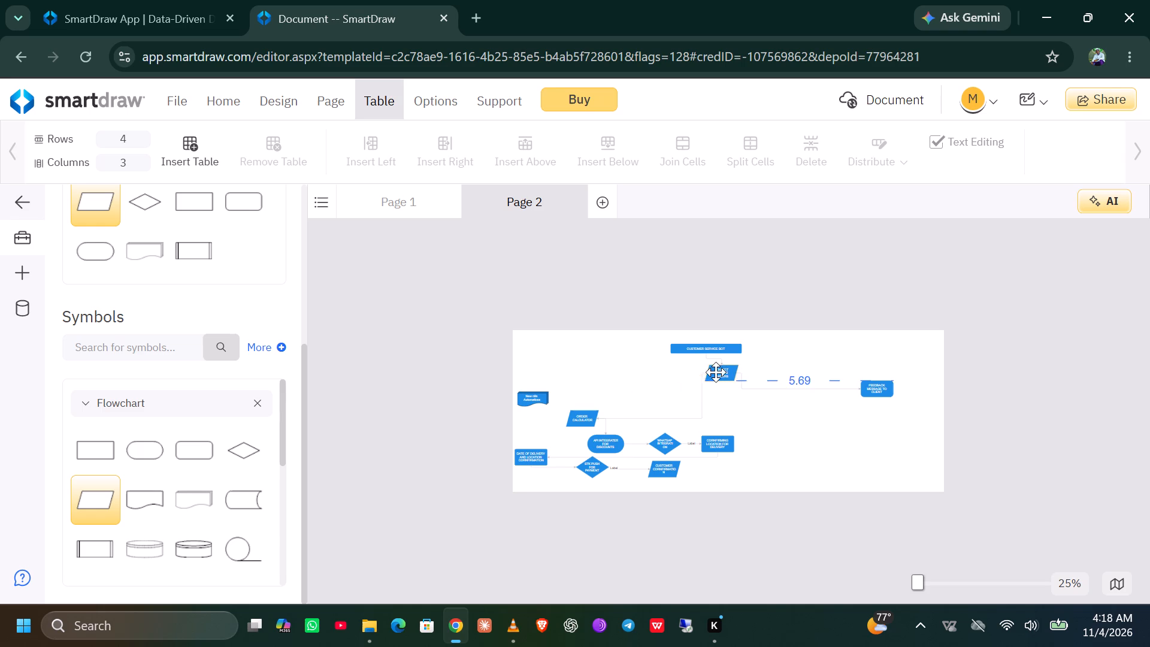
pyautogui.click(716, 369)
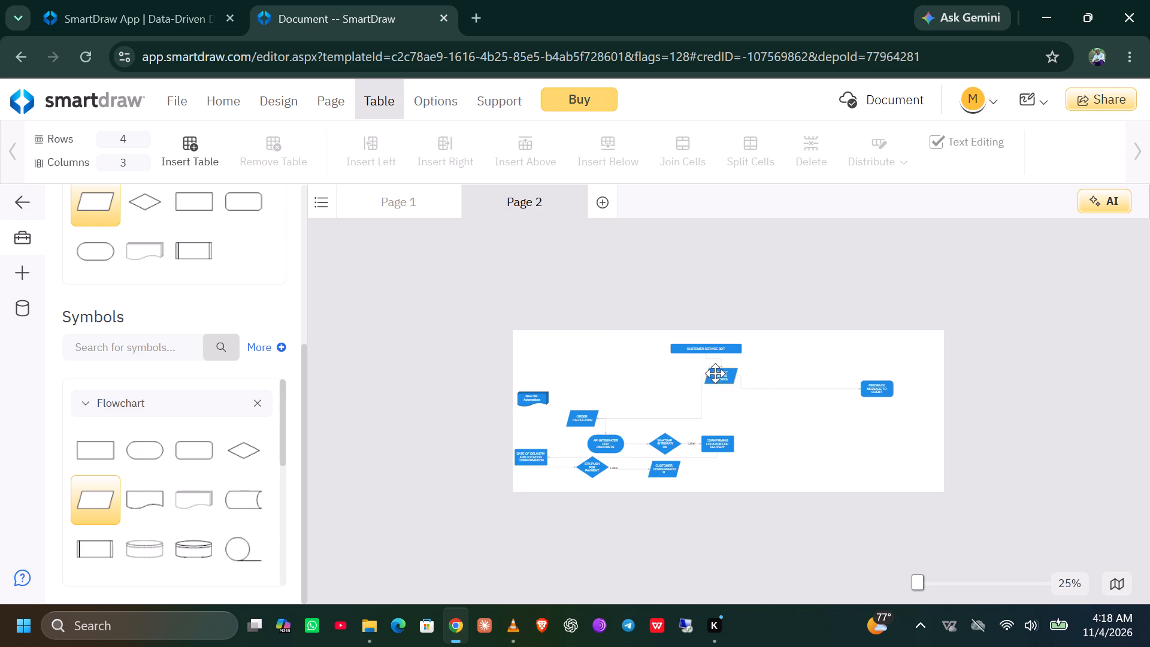
pyautogui.click(715, 373)
# Place "New n8n Automations" in the page's top-left corner and "ORDER CALCULATOR" just left of "COLLECT CLIENTS ORDERS".
pyautogui.moveTo(580, 416); pyautogui.dragTo(601, 391)
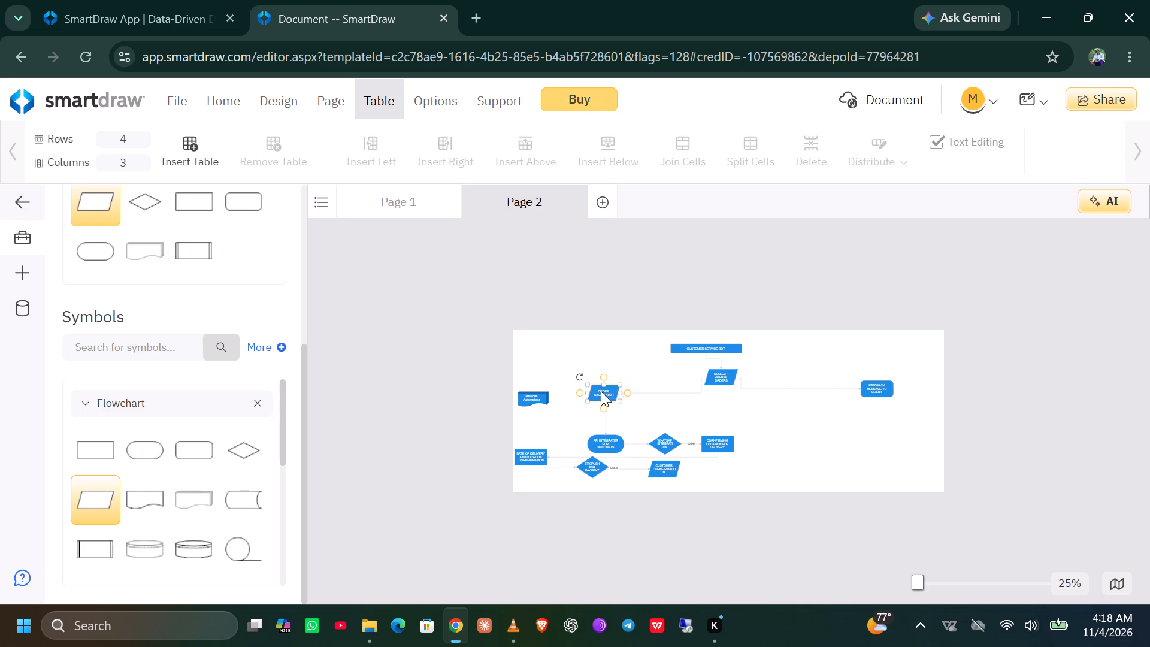
pyautogui.moveTo(533, 395); pyautogui.dragTo(534, 343)
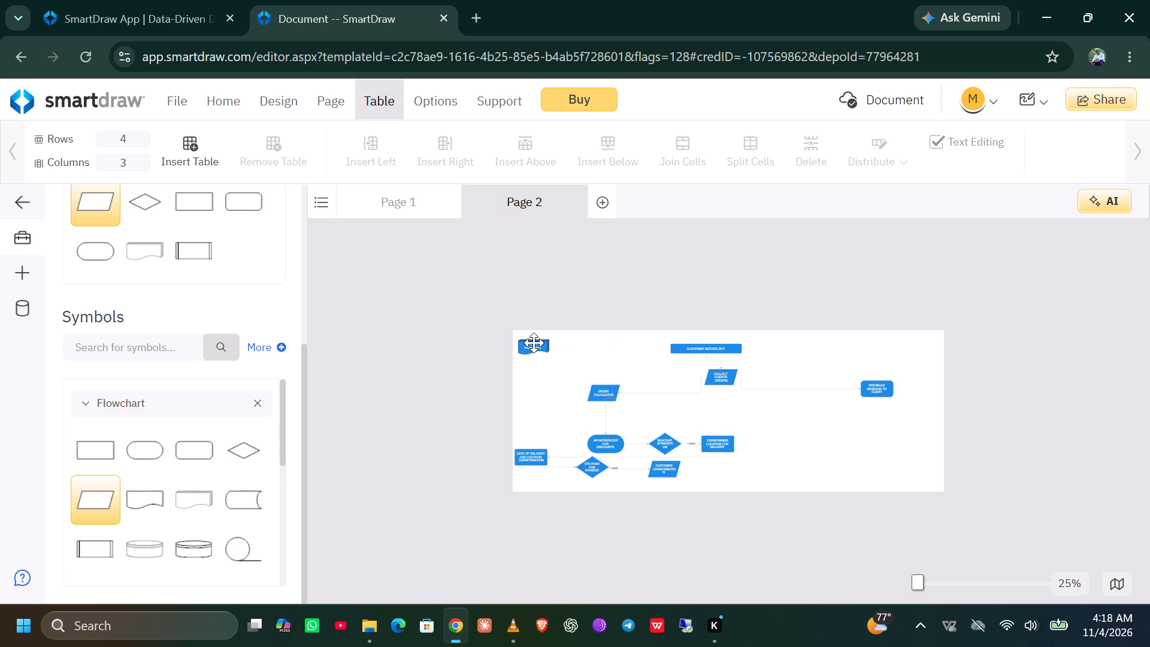
pyautogui.moveTo(534, 343); pyautogui.dragTo(535, 347)
pyautogui.moveTo(604, 396); pyautogui.dragTo(642, 383)
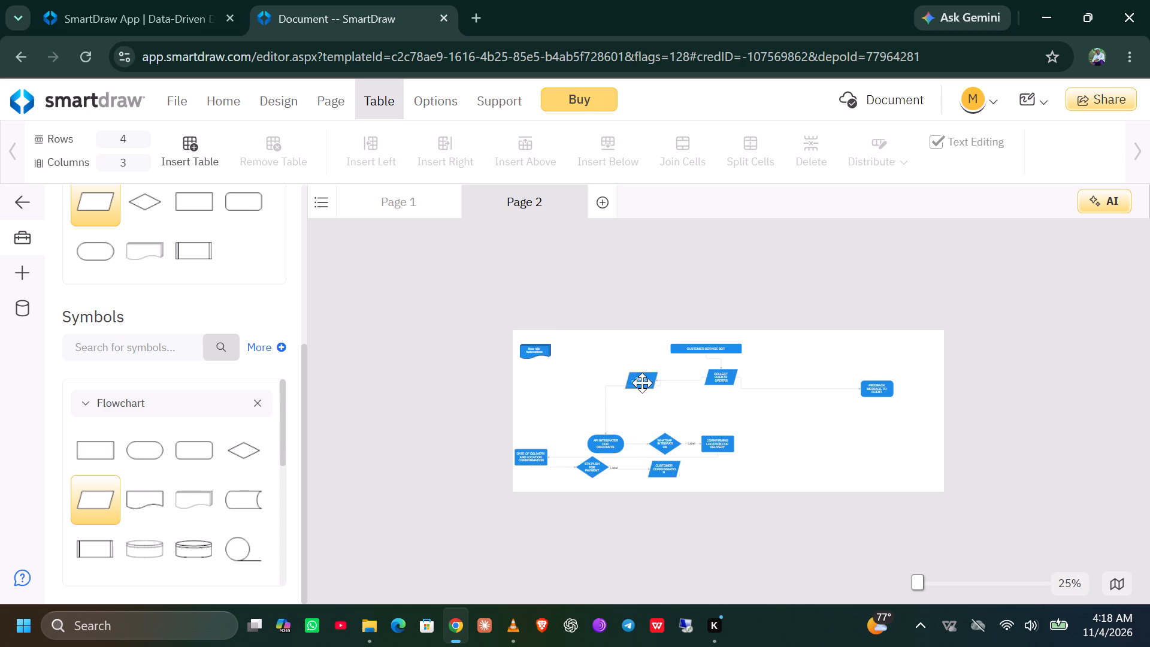
pyautogui.moveTo(642, 383); pyautogui.dragTo(641, 383)
# Shift the row of "API INTEGRATER FOR DISCOUNTS", "WHATSAP INTEGRATION" and the delivery location box upward, keeping the three shapes level.
pyautogui.moveTo(614, 439); pyautogui.dragTo(613, 419)
pyautogui.moveTo(613, 419); pyautogui.dragTo(613, 418)
pyautogui.moveTo(667, 443); pyautogui.dragTo(671, 425)
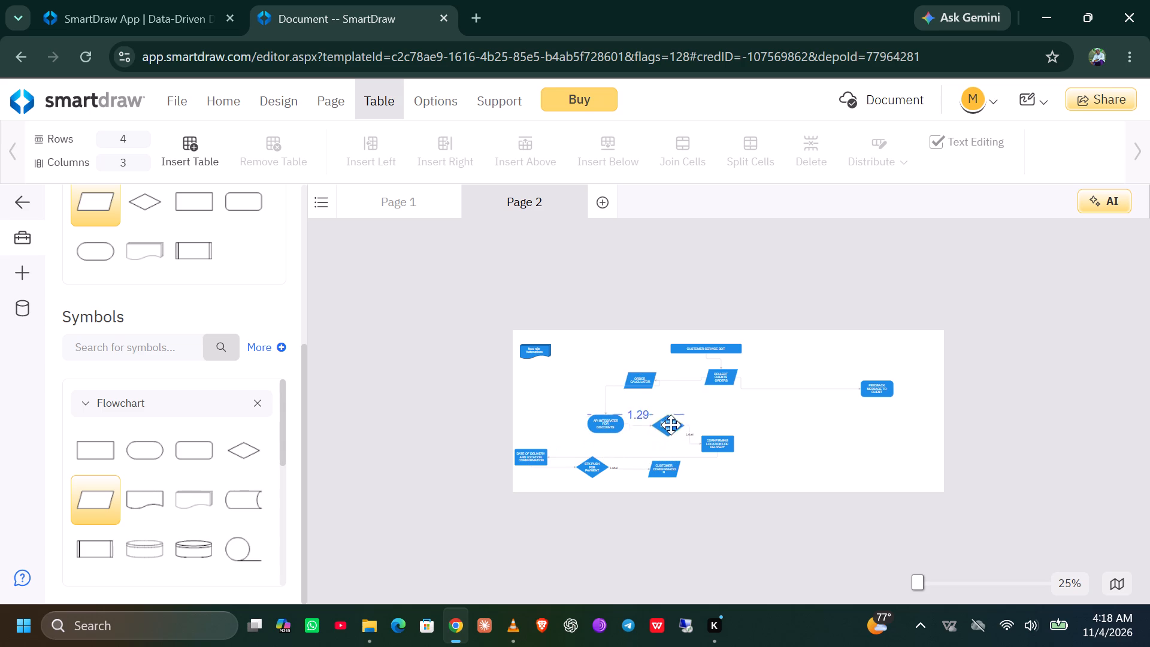
pyautogui.moveTo(671, 425); pyautogui.dragTo(671, 423)
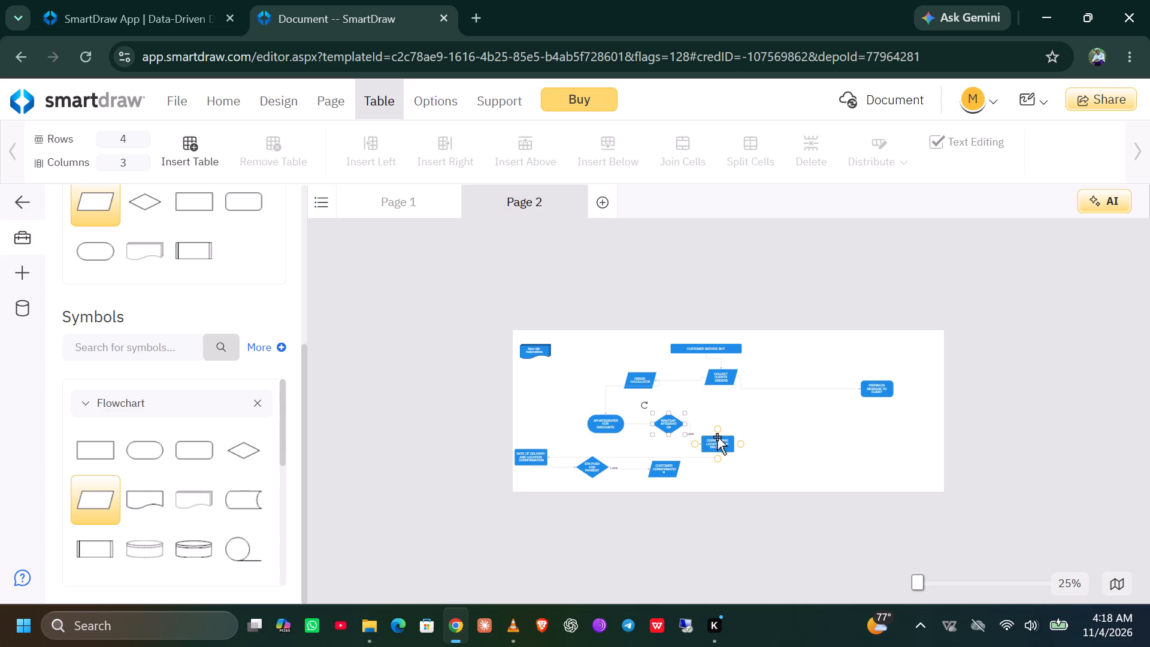
pyautogui.moveTo(717, 437); pyautogui.dragTo(719, 418)
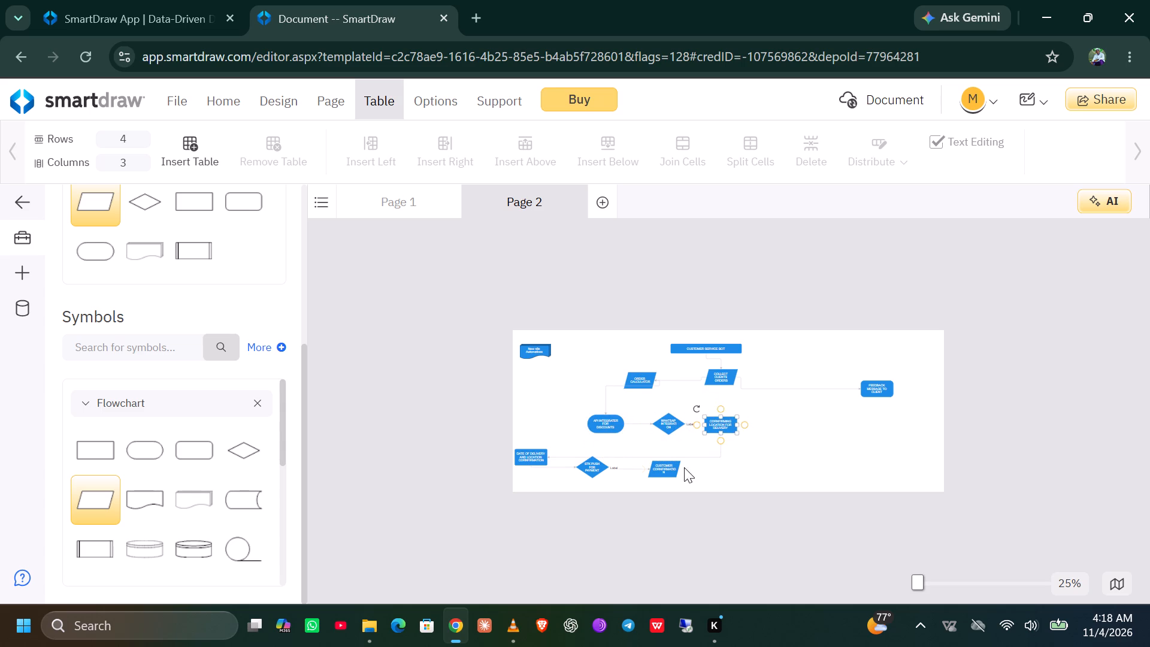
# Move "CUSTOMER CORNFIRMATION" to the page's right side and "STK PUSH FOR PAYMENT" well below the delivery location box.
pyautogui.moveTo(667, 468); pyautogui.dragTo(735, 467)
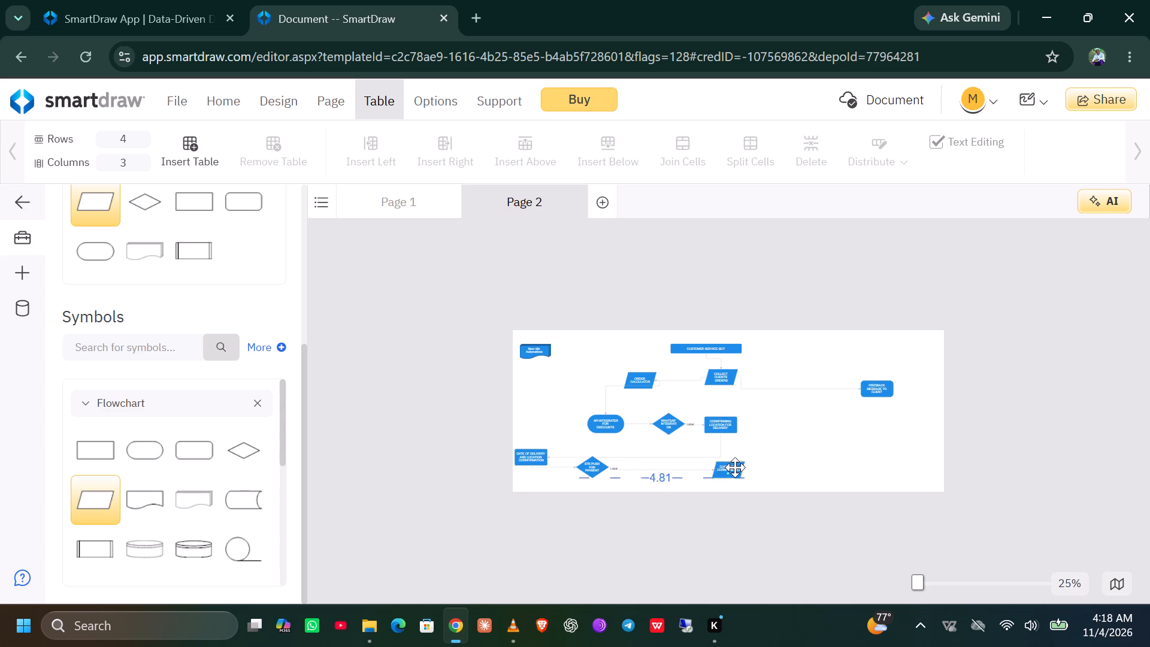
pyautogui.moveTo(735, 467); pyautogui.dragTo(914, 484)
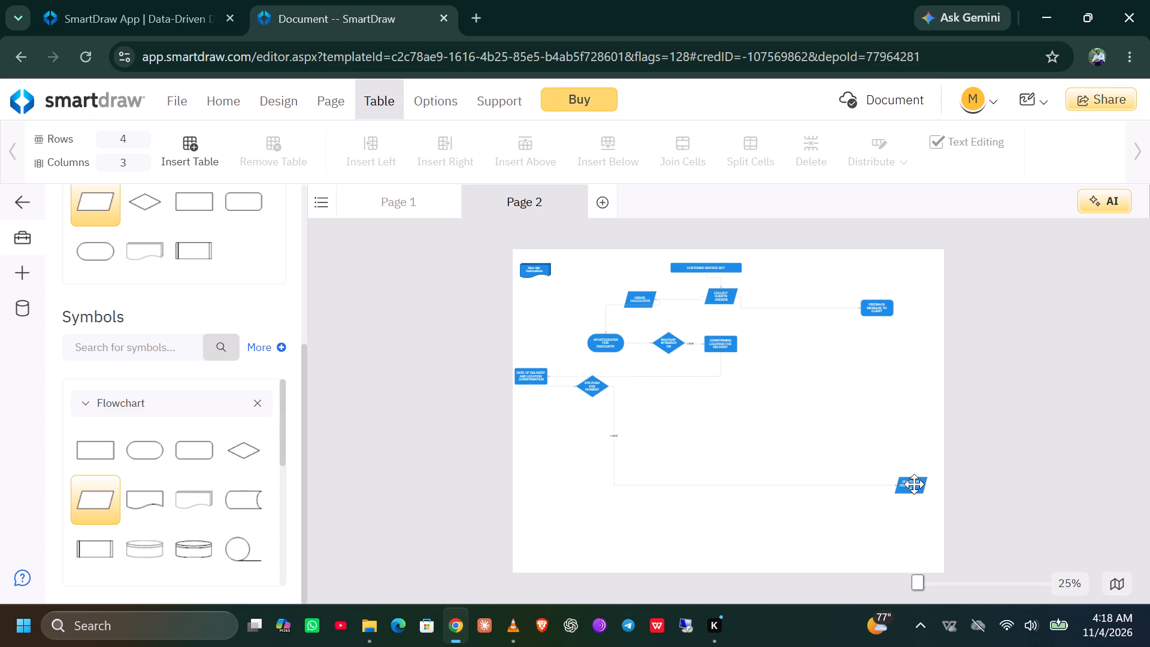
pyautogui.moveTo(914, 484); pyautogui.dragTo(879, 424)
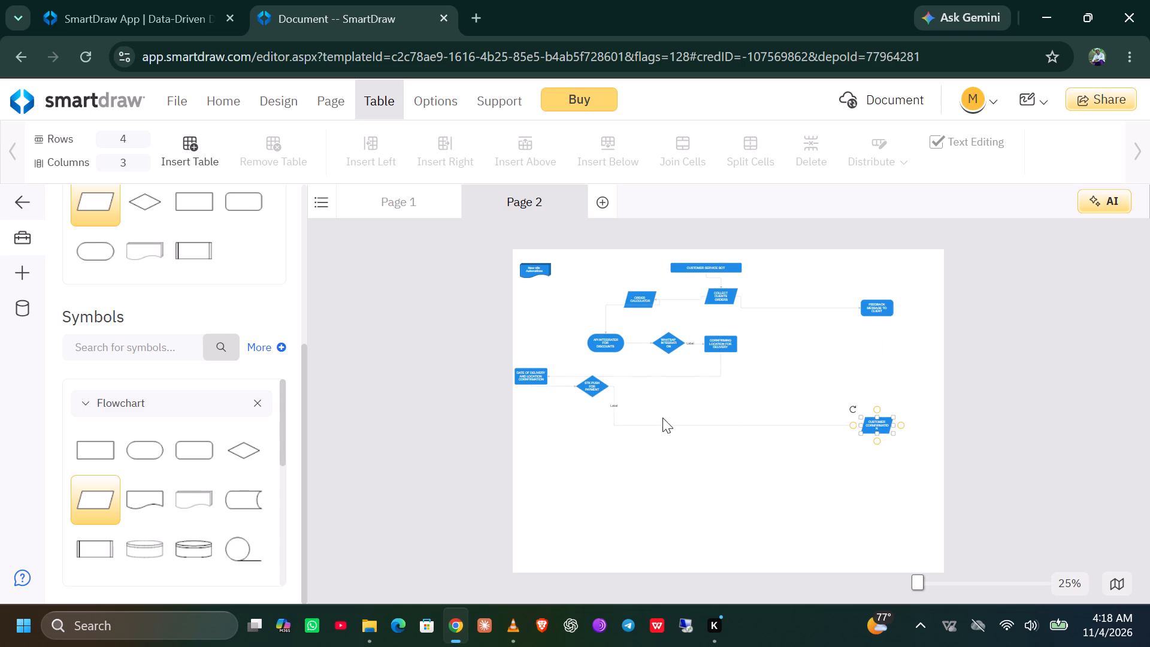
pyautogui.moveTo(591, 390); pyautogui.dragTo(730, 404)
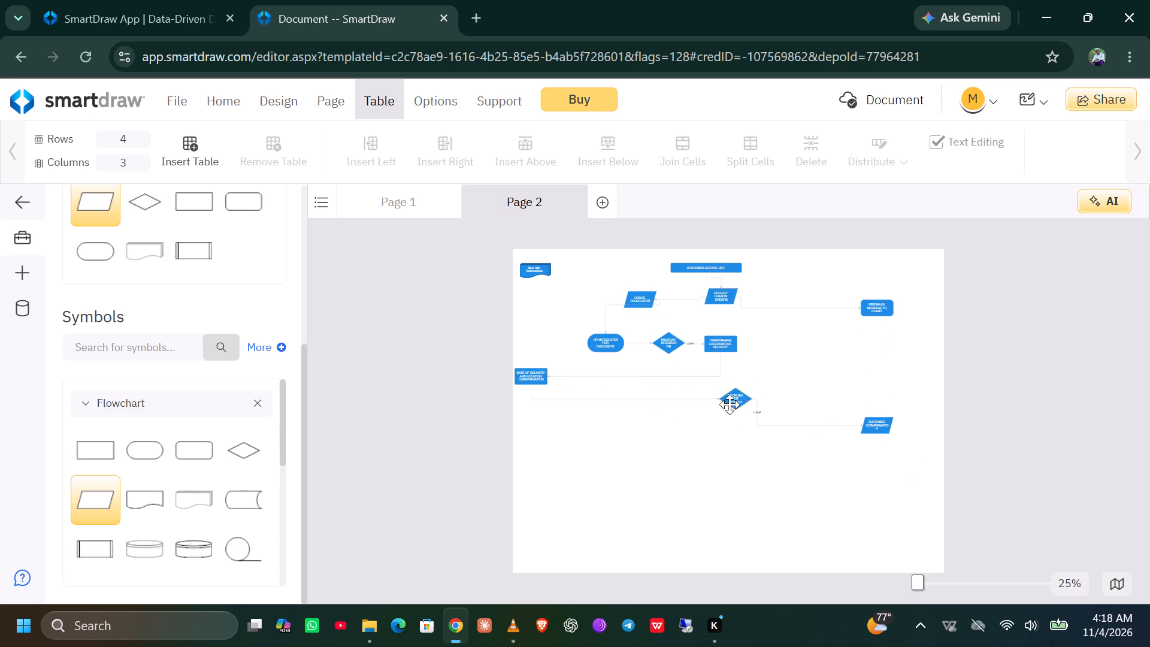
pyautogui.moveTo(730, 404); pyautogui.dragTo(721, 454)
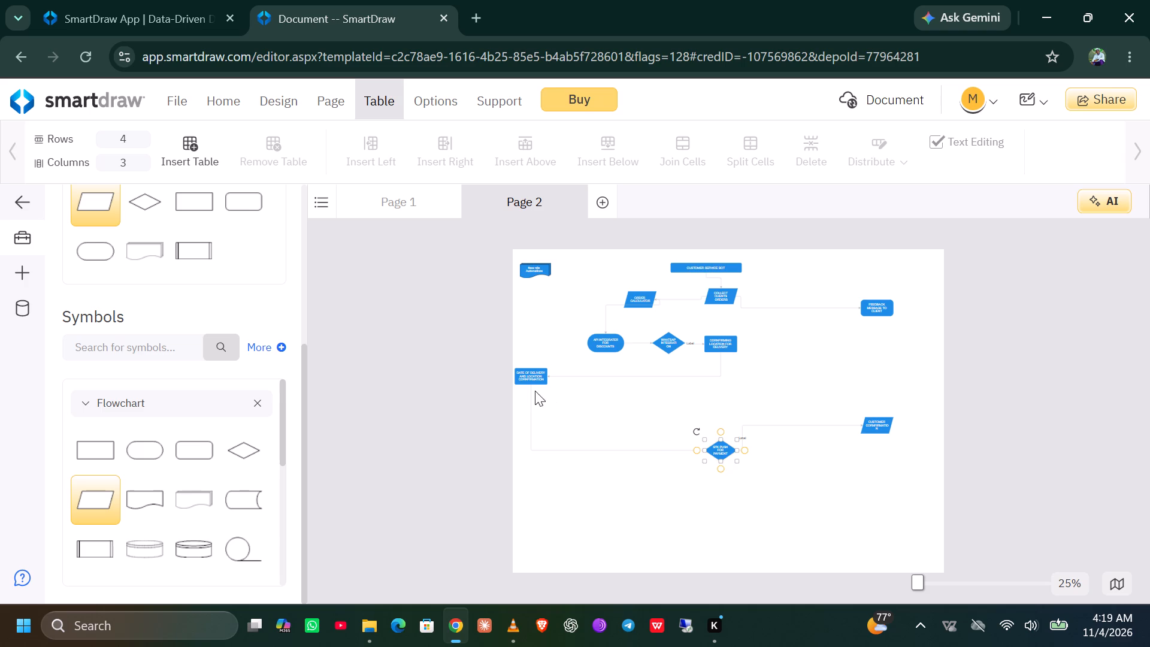
# Move "DATE OF DELIVERY AND LOCATION CORNFIRMATION" to the page's right edge, level with the delivery location box.
pyautogui.moveTo(532, 374); pyautogui.dragTo(798, 364)
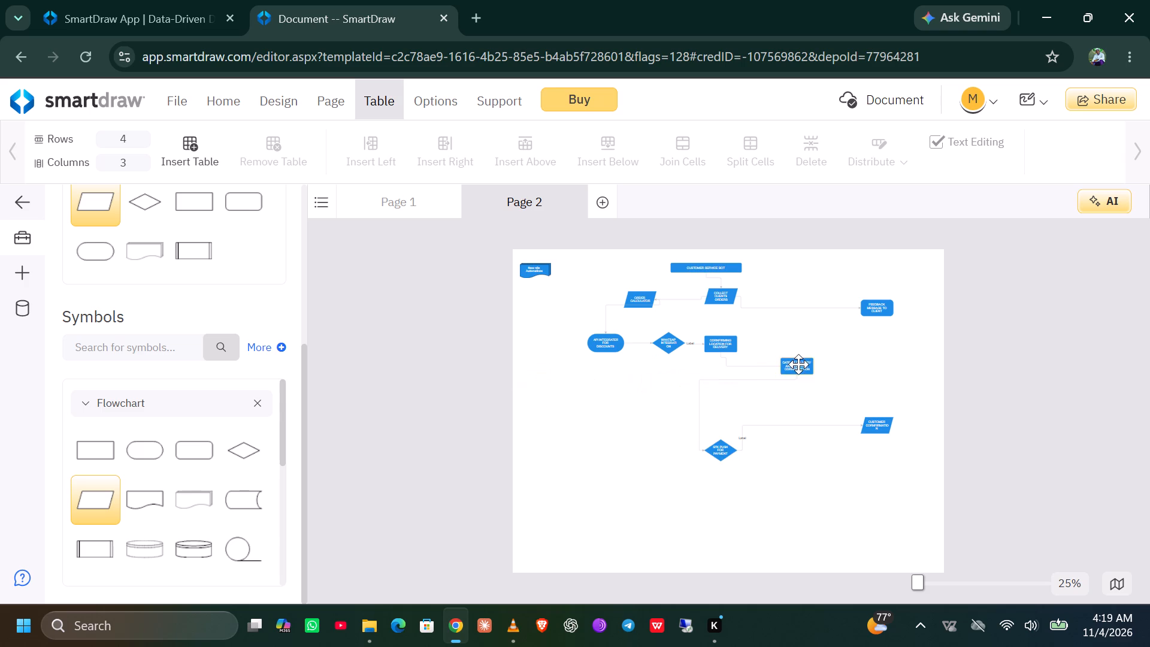
pyautogui.moveTo(798, 364); pyautogui.dragTo(903, 350)
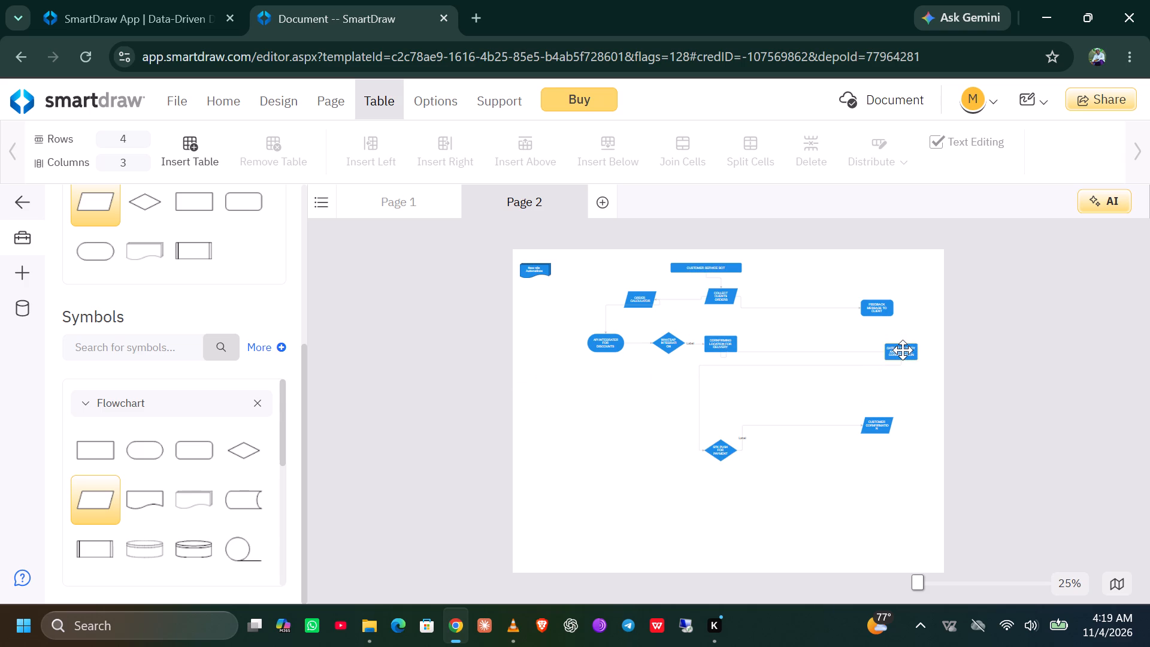
pyautogui.moveTo(903, 350); pyautogui.dragTo(906, 342)
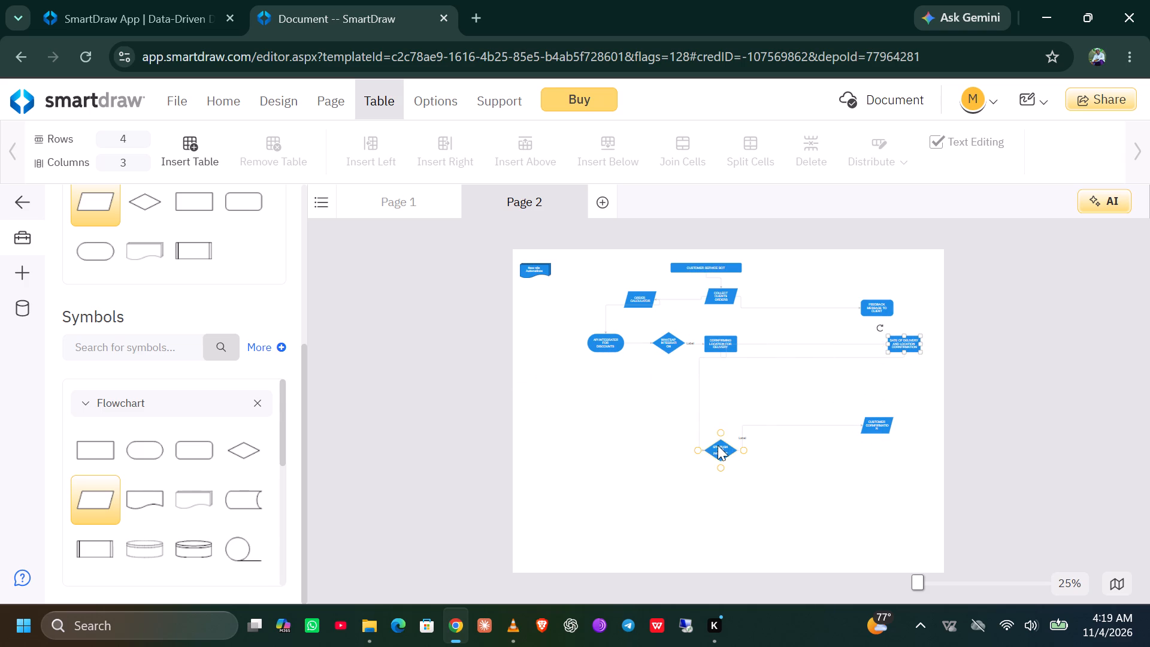
# Move the "STK PUSH FOR PAYMENT" diamond to the page's lower right area, well below "DATE OF DELIVERY AND LOCATION CORNFIRMATION".
pyautogui.moveTo(718, 445); pyautogui.dragTo(606, 464)
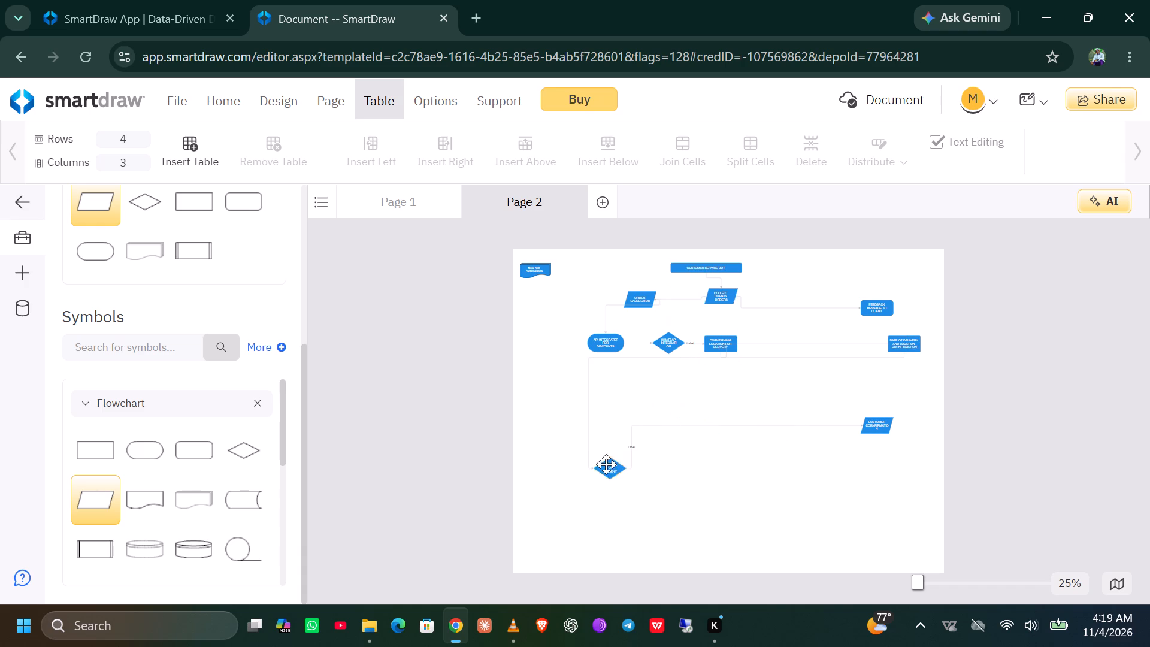
pyautogui.moveTo(606, 464); pyautogui.dragTo(906, 389)
pyautogui.moveTo(906, 389); pyautogui.dragTo(920, 492)
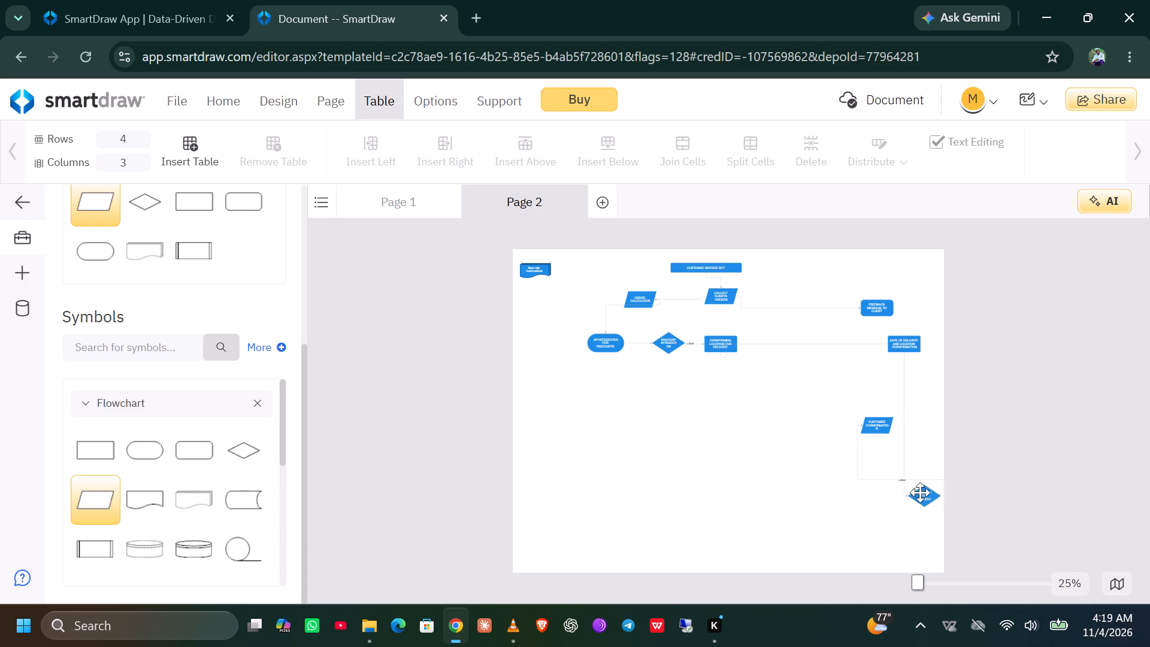
pyautogui.moveTo(920, 492); pyautogui.dragTo(745, 493)
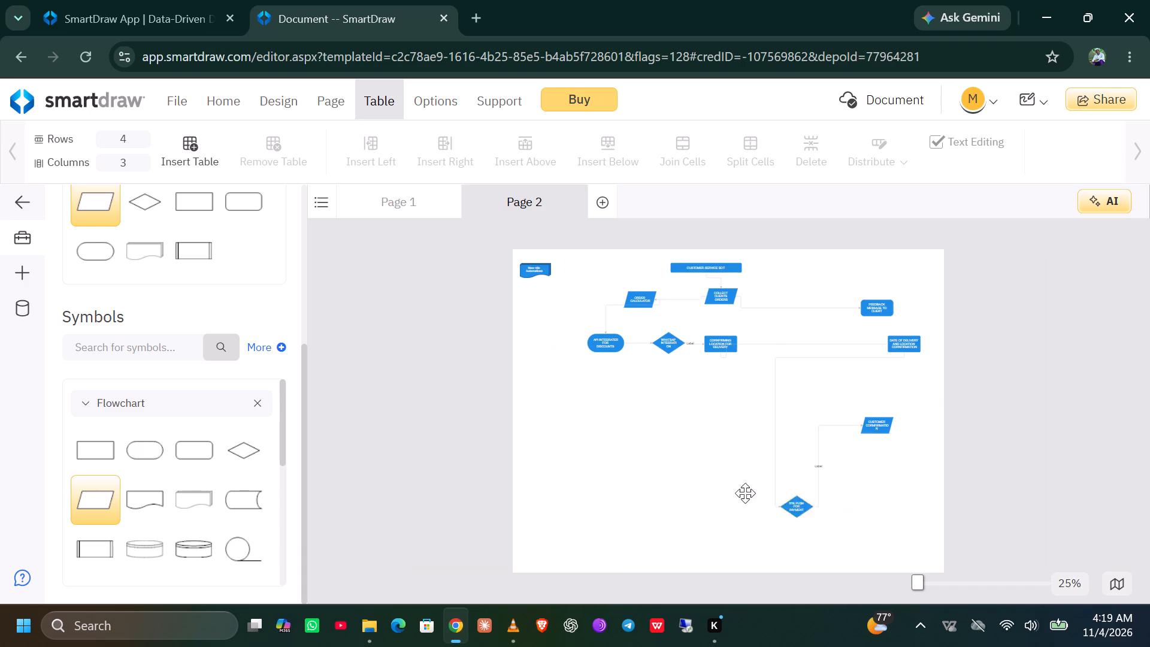
pyautogui.moveTo(745, 493); pyautogui.dragTo(913, 495)
# Move the "CUSTOMER CORNFIRMATION" parallelogram to just above the "STK PUSH FOR PAYMENT" diamond near the page's right edge.
pyautogui.moveTo(872, 428); pyautogui.dragTo(773, 456)
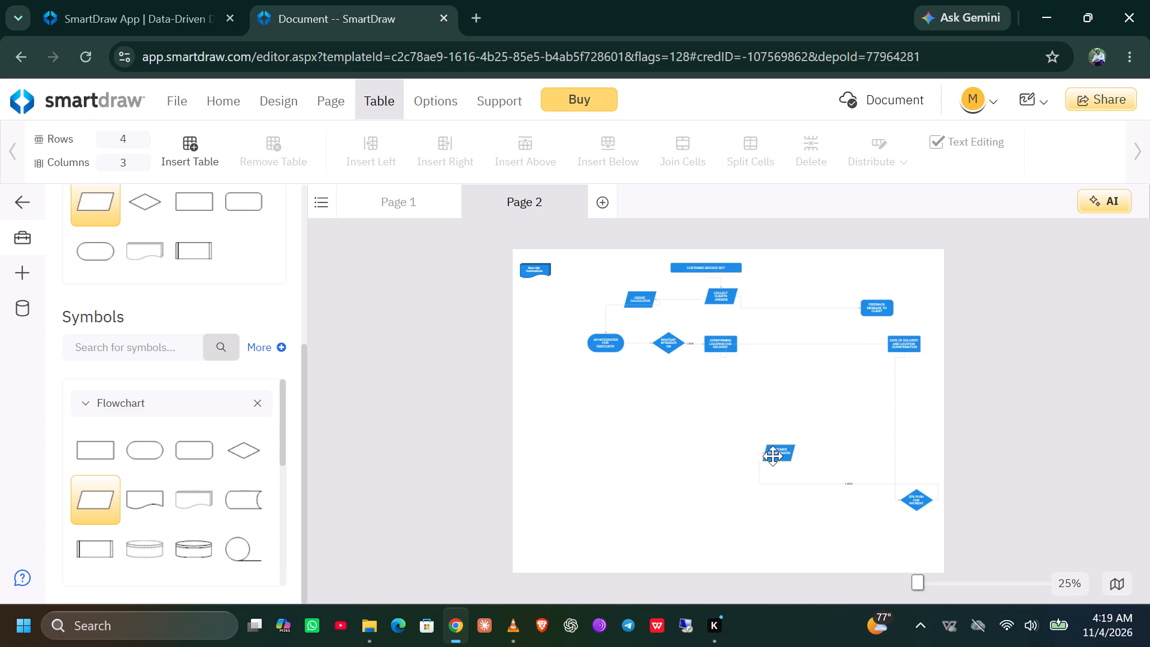
pyautogui.moveTo(773, 456); pyautogui.dragTo(916, 468)
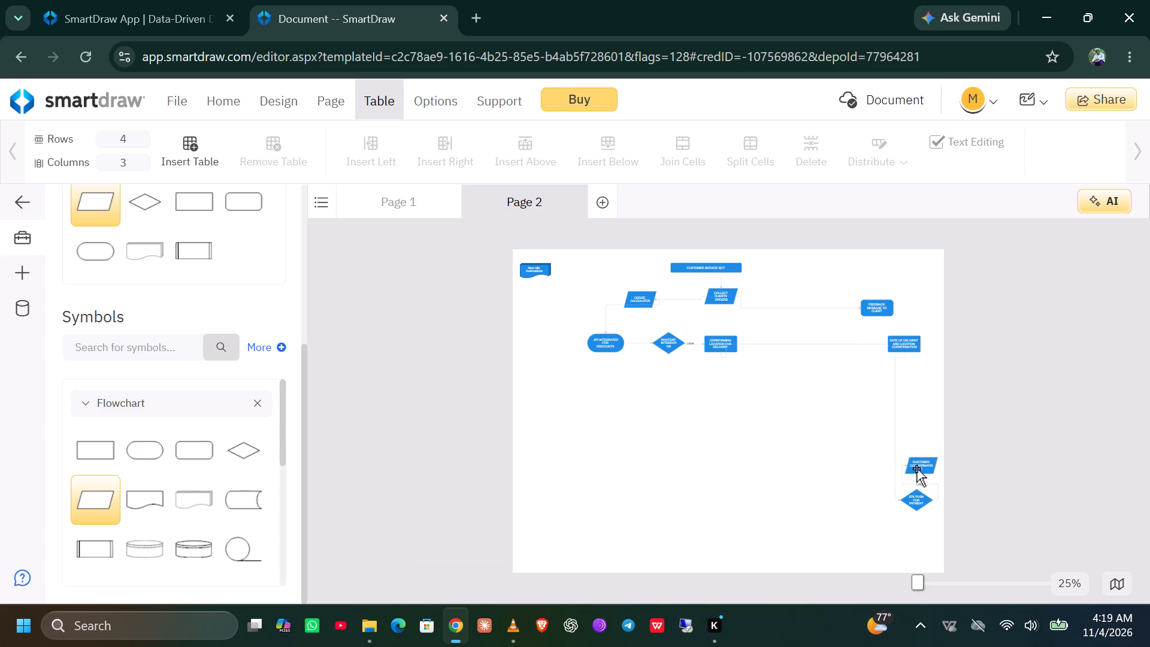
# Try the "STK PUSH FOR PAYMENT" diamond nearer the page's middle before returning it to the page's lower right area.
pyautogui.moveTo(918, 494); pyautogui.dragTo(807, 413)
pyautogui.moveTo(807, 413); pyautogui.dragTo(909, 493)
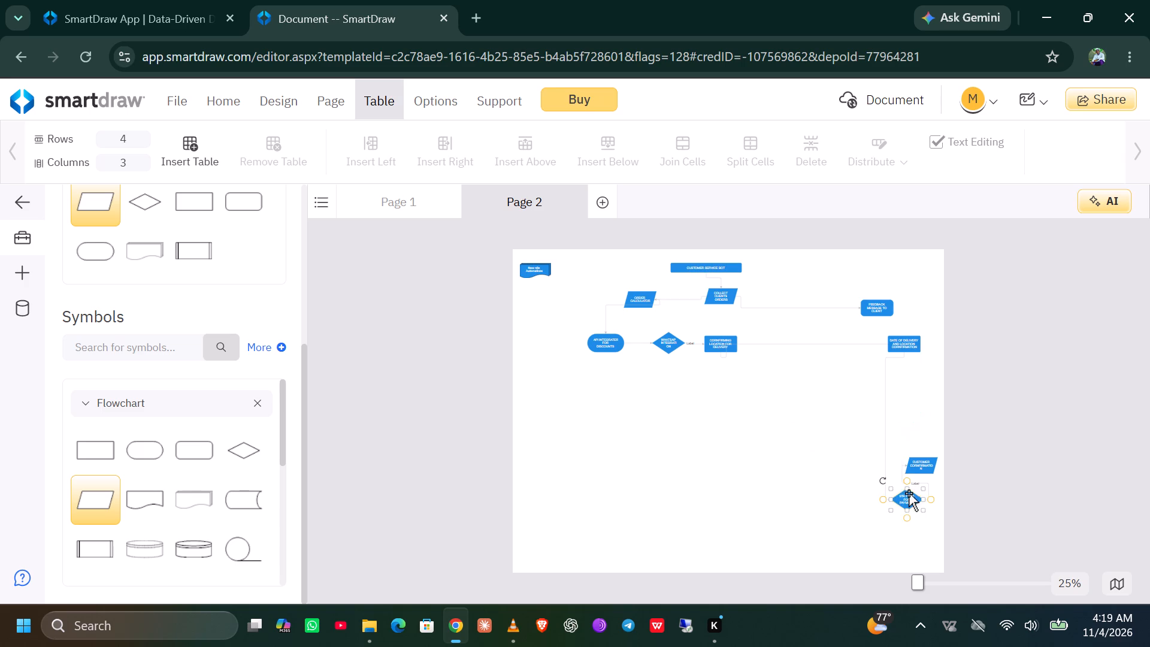
# Move the "CUSTOMER CORNFIRMATION" parallelogram to the bottom of the page, slightly left of its centre.
pyautogui.click(907, 457)
pyautogui.moveTo(909, 457); pyautogui.dragTo(919, 469)
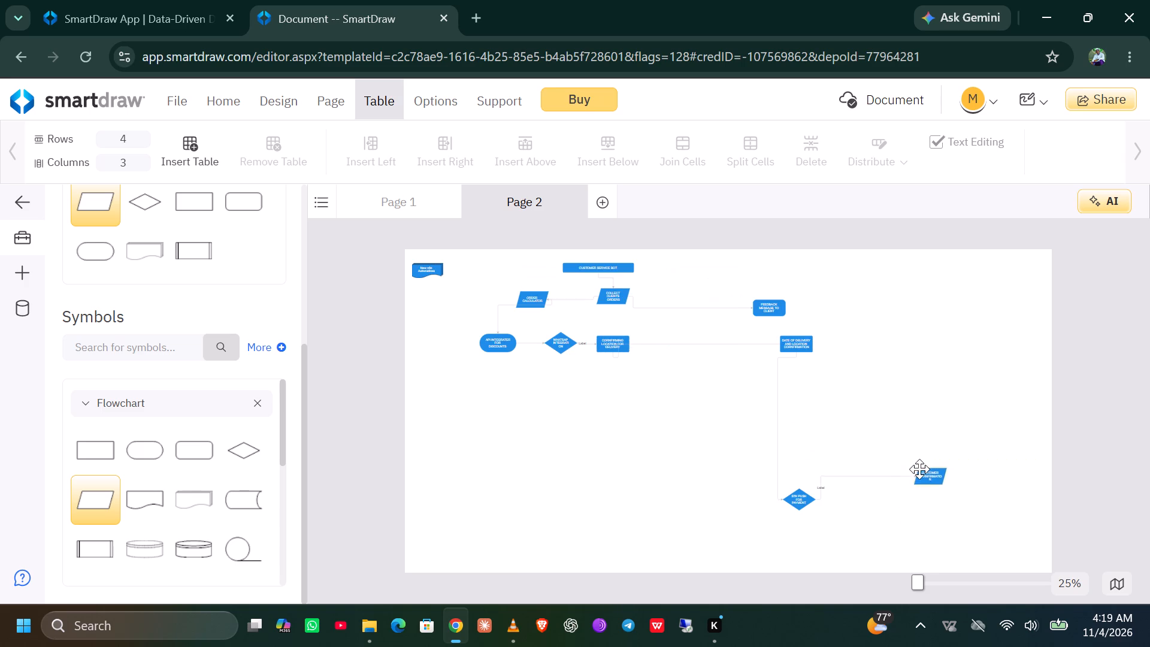
pyautogui.moveTo(919, 469); pyautogui.dragTo(690, 490)
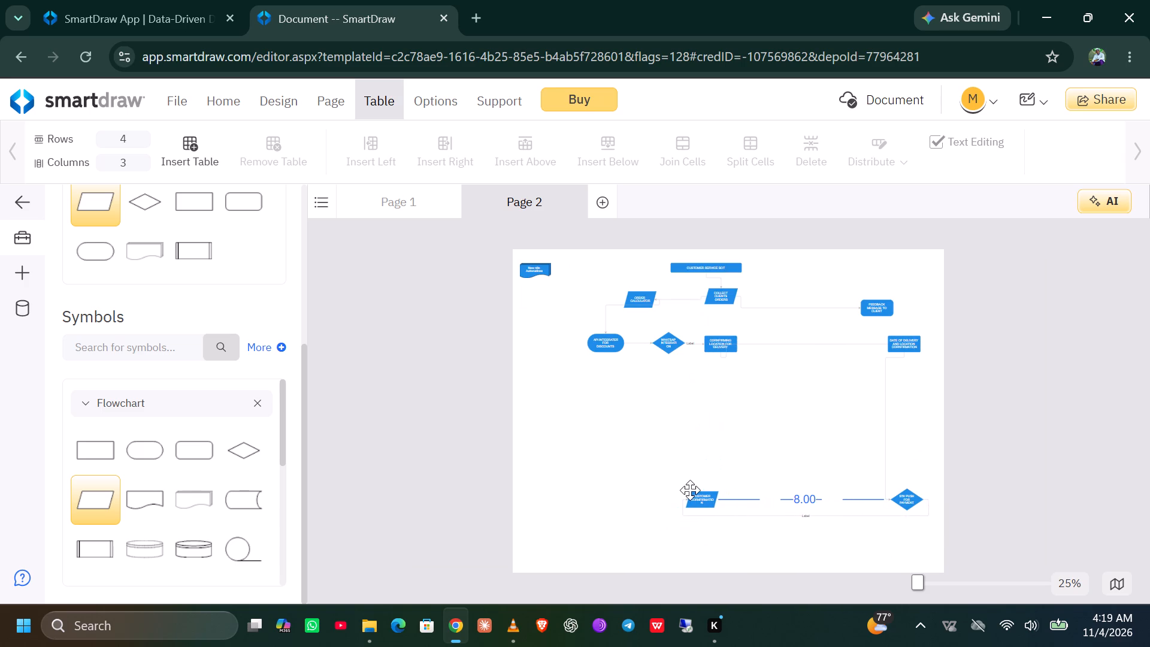
pyautogui.moveTo(690, 490); pyautogui.dragTo(798, 504)
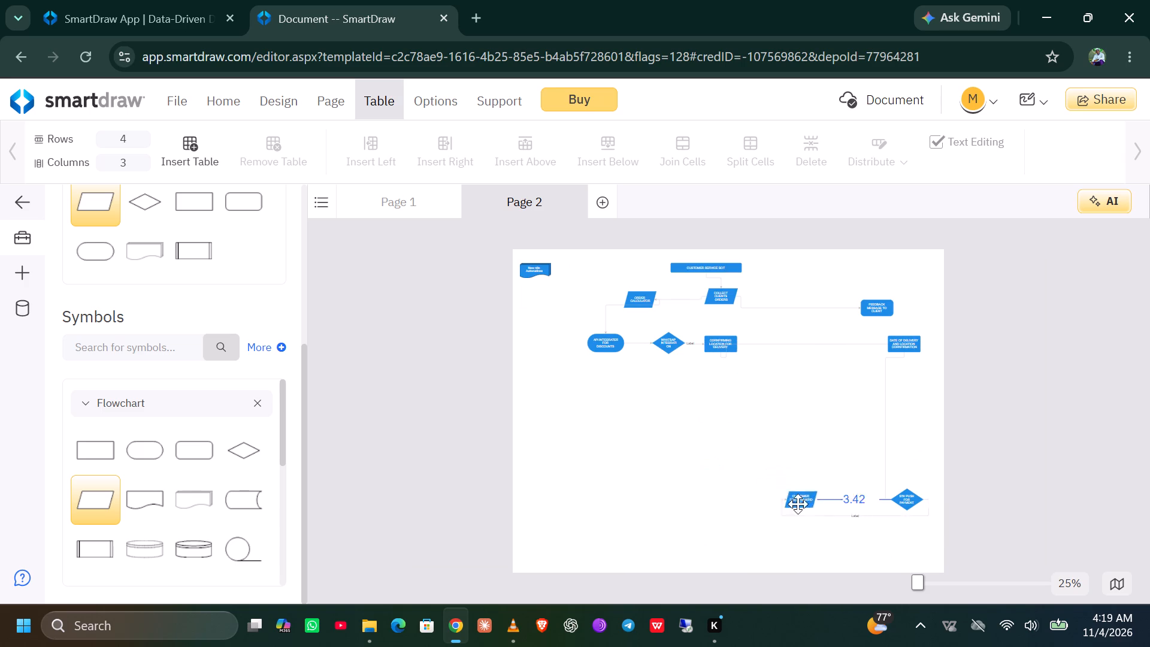
pyautogui.moveTo(798, 504); pyautogui.dragTo(683, 512)
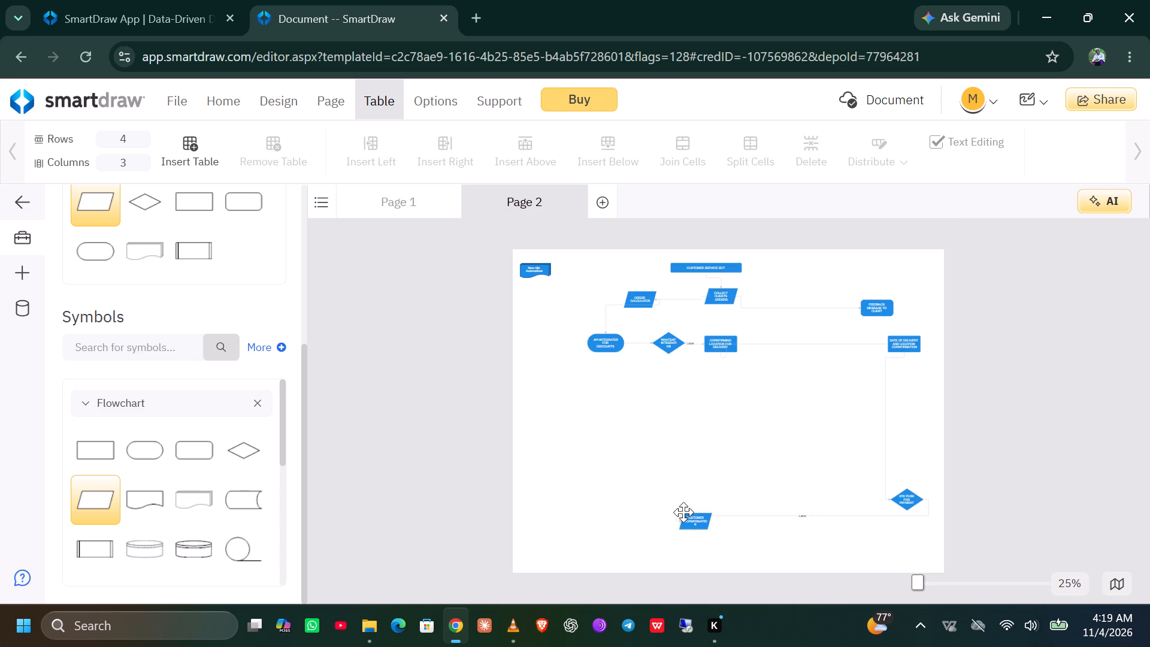
pyautogui.moveTo(683, 512); pyautogui.dragTo(685, 537)
# Move the "STK PUSH FOR PAYMENT" diamond to just above the "CUSTOMER CORNFIRMATION" parallelogram, below the delivery location box.
pyautogui.moveTo(907, 498); pyautogui.dragTo(725, 461)
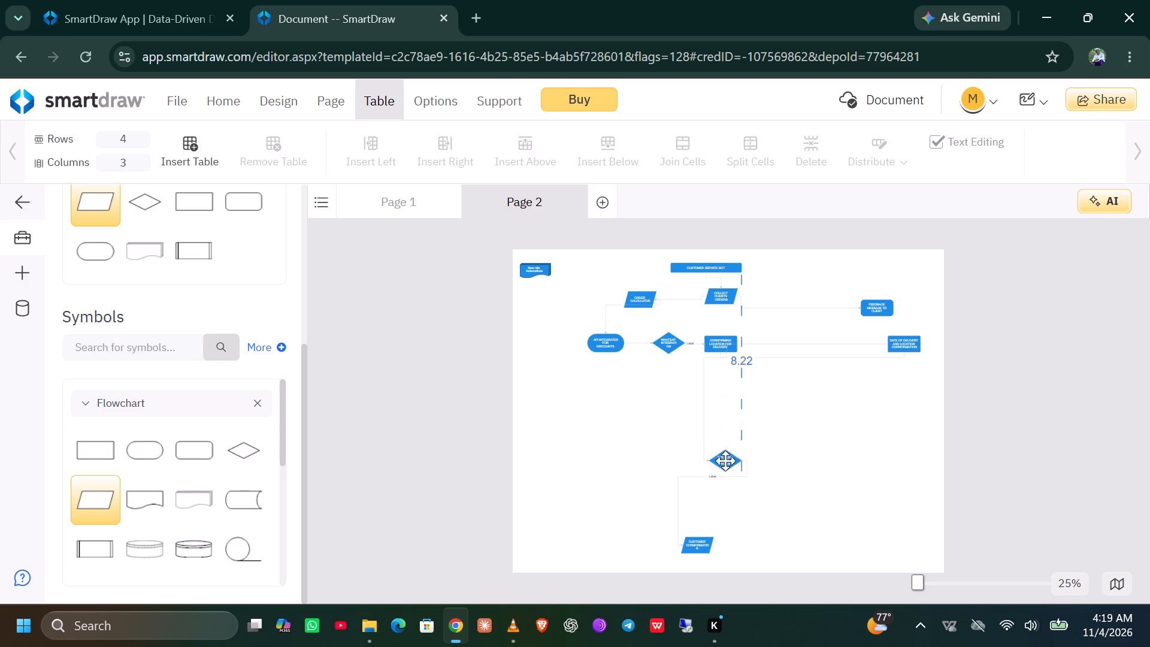
pyautogui.moveTo(725, 461); pyautogui.dragTo(716, 482)
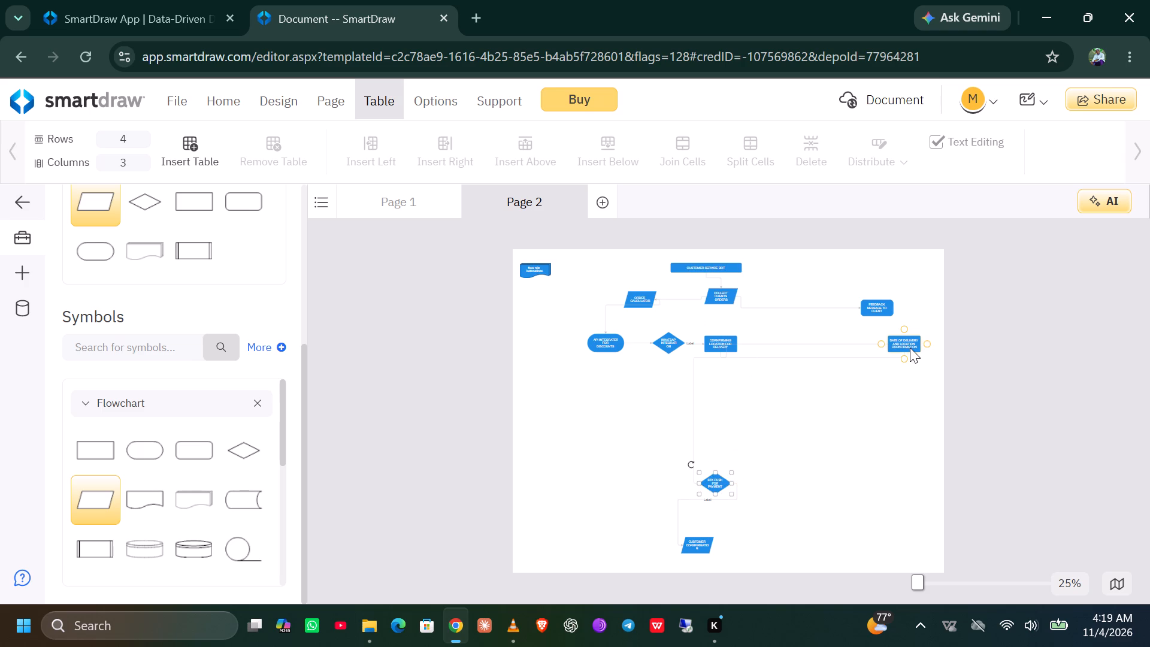
# Move "DATE OF DELIVERY AND LOCATION CORNFIRMATION" down and inward, to the right of and between the delivery location box and the payment diamond.
pyautogui.moveTo(910, 346); pyautogui.dragTo(889, 398)
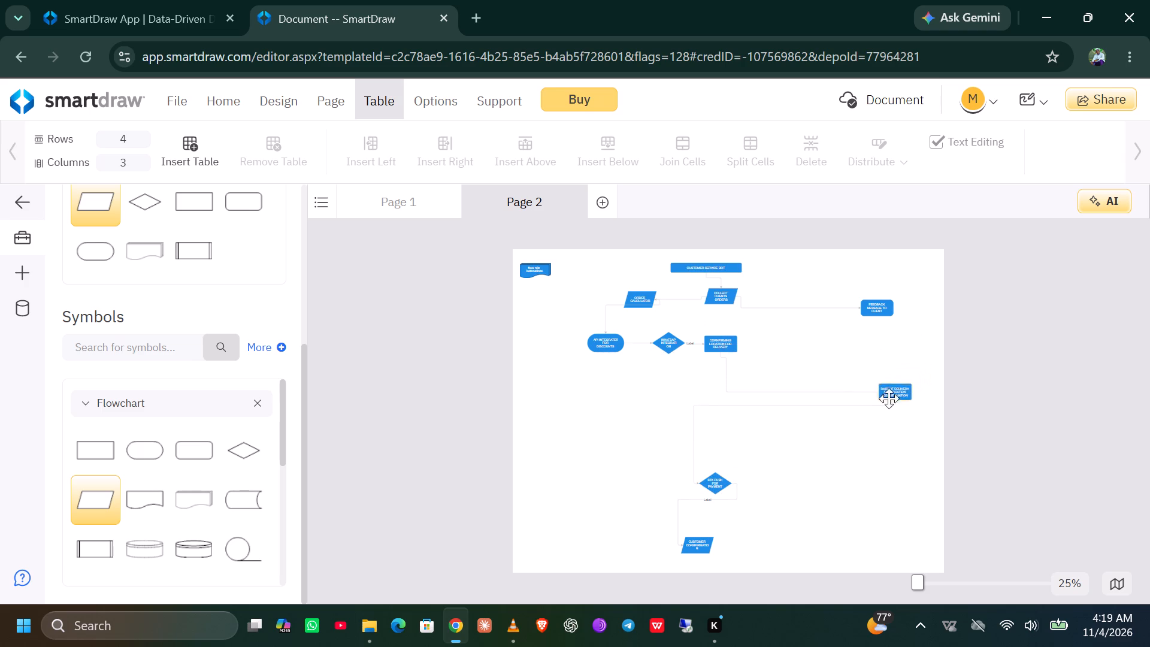
pyautogui.moveTo(889, 398); pyautogui.dragTo(834, 406)
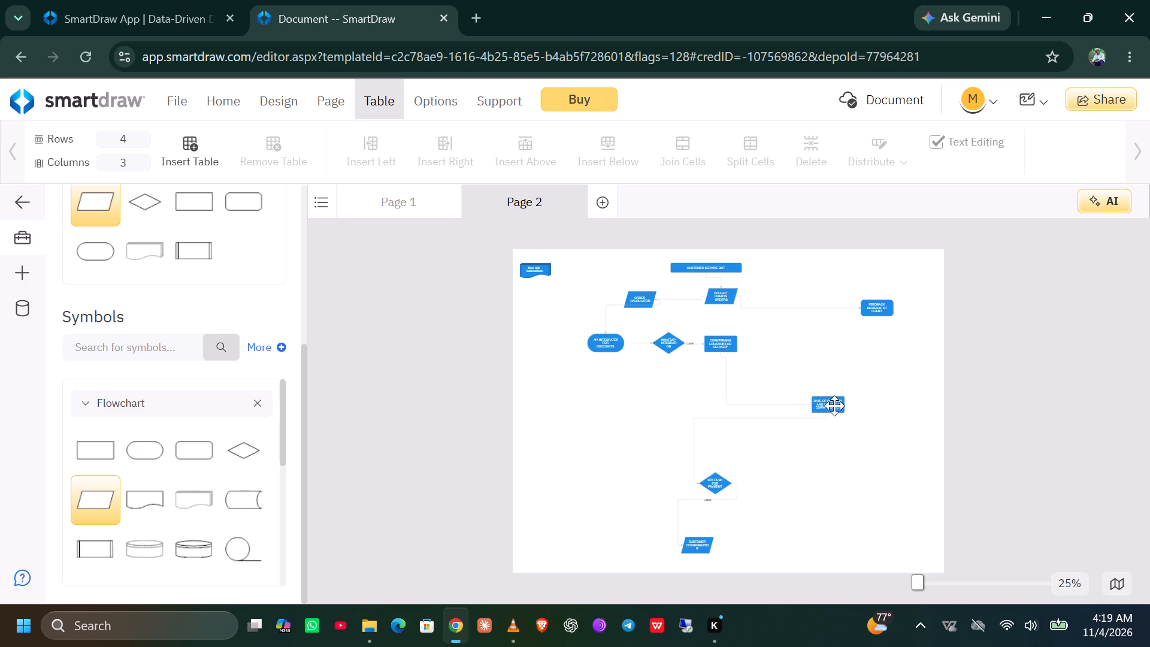
pyautogui.moveTo(834, 406); pyautogui.dragTo(834, 405)
pyautogui.click(843, 465)
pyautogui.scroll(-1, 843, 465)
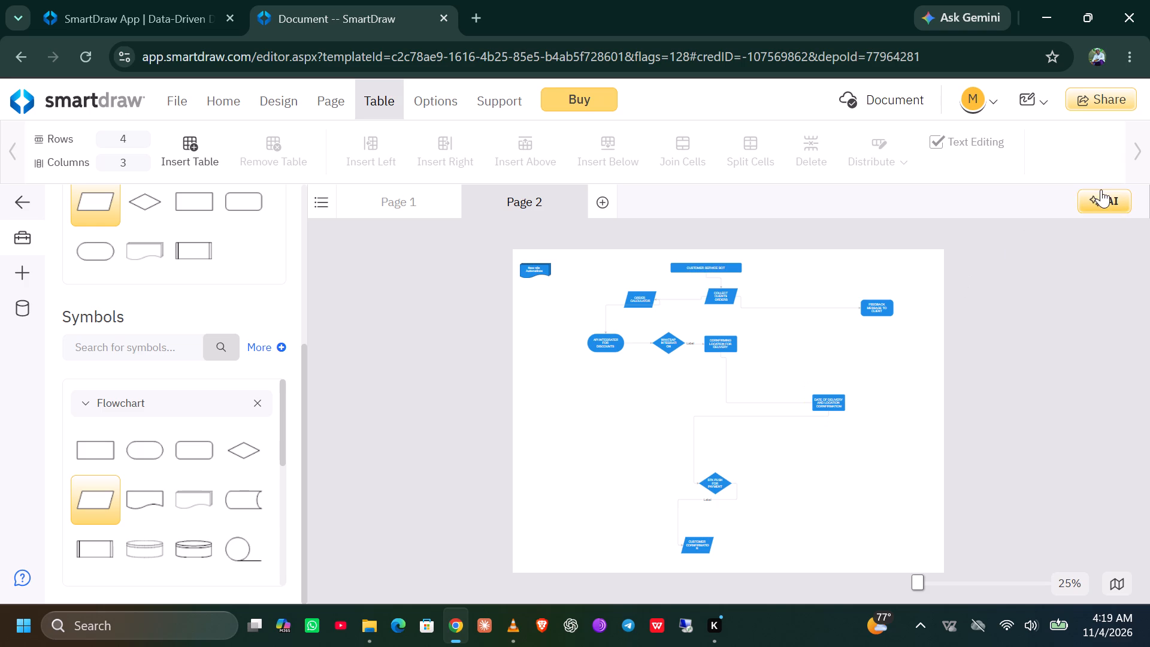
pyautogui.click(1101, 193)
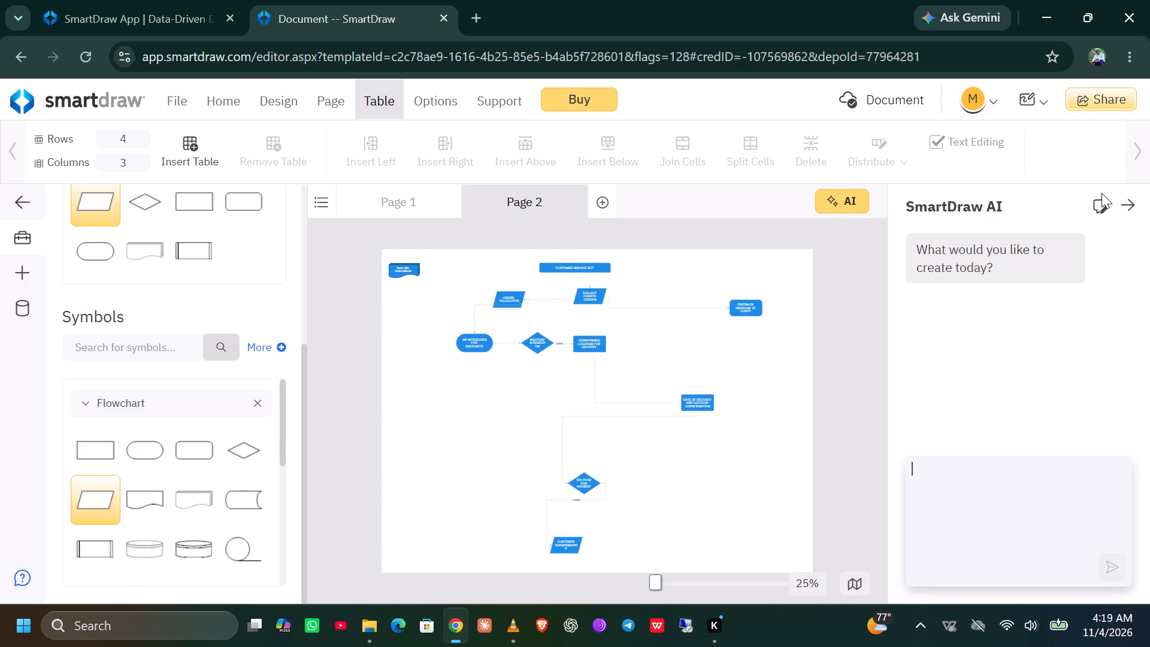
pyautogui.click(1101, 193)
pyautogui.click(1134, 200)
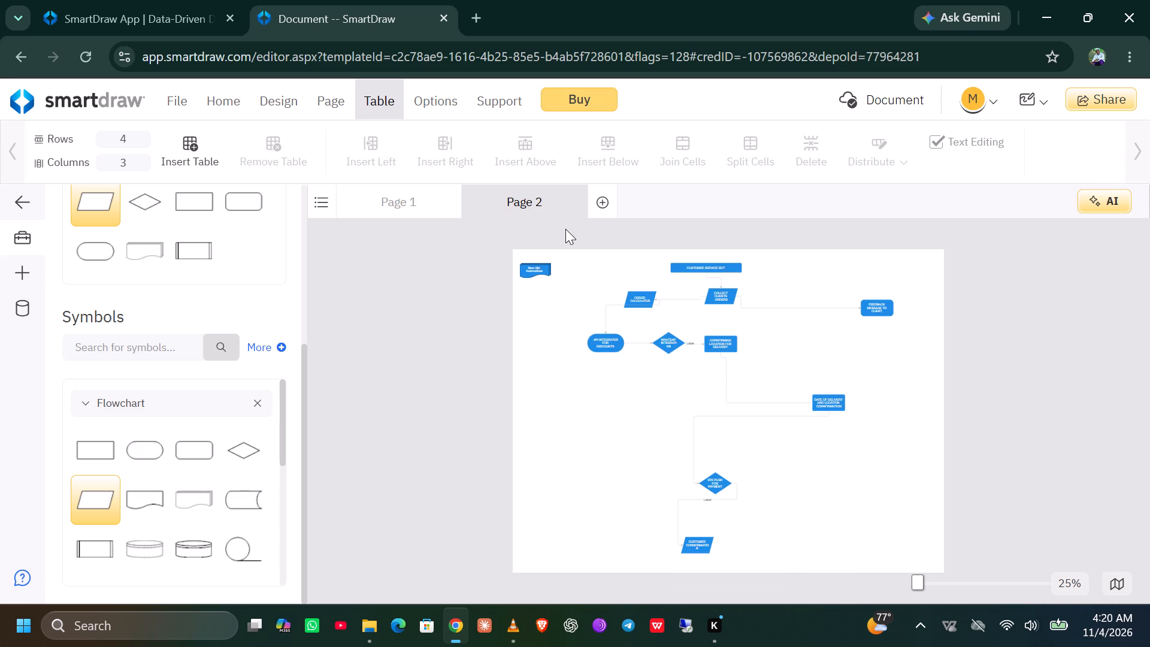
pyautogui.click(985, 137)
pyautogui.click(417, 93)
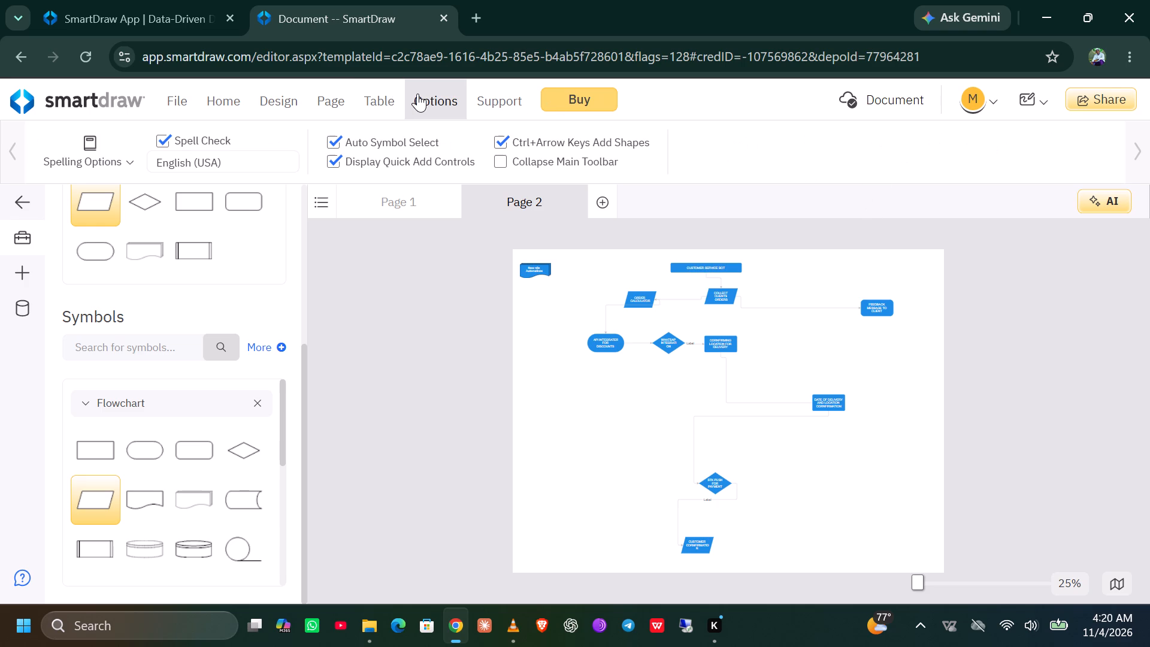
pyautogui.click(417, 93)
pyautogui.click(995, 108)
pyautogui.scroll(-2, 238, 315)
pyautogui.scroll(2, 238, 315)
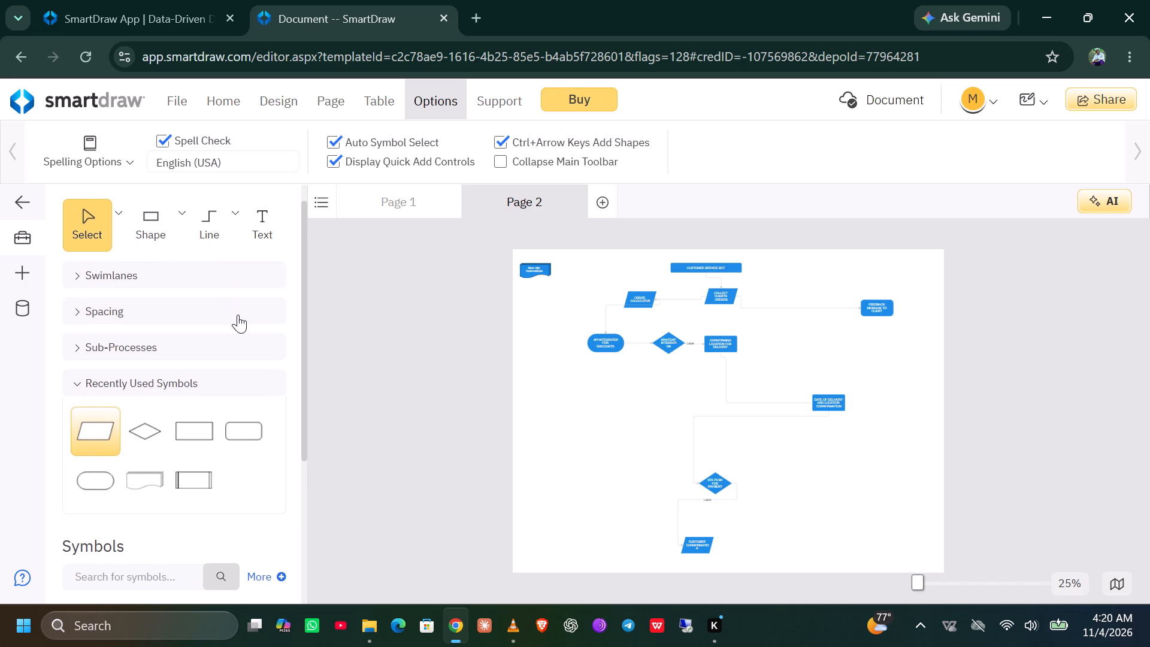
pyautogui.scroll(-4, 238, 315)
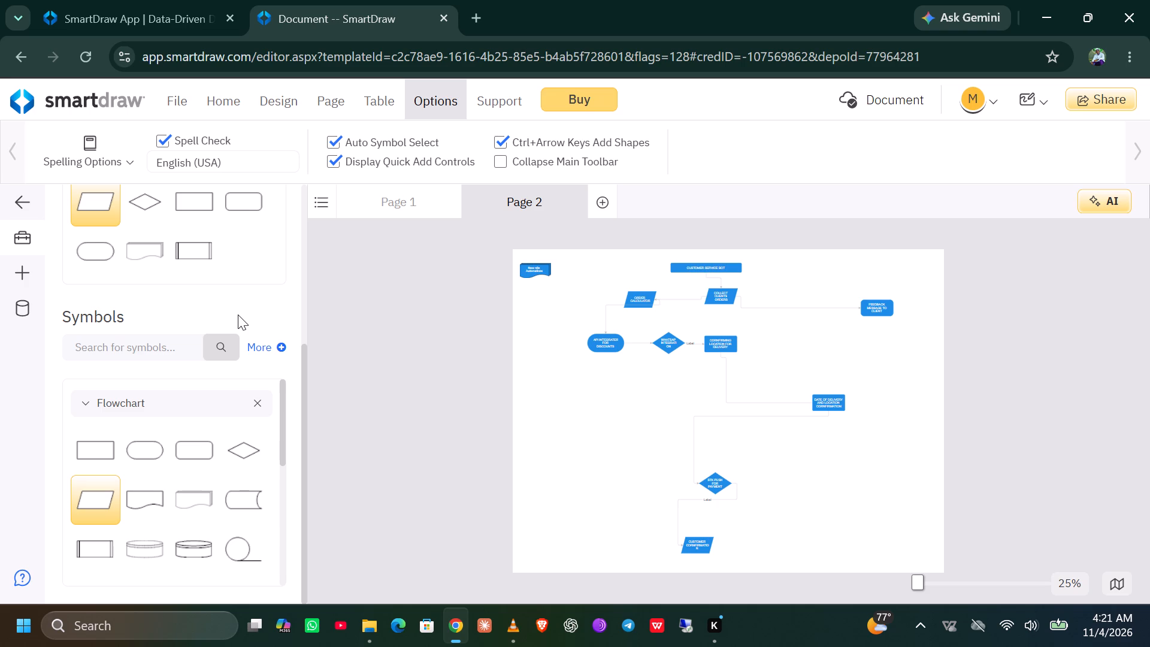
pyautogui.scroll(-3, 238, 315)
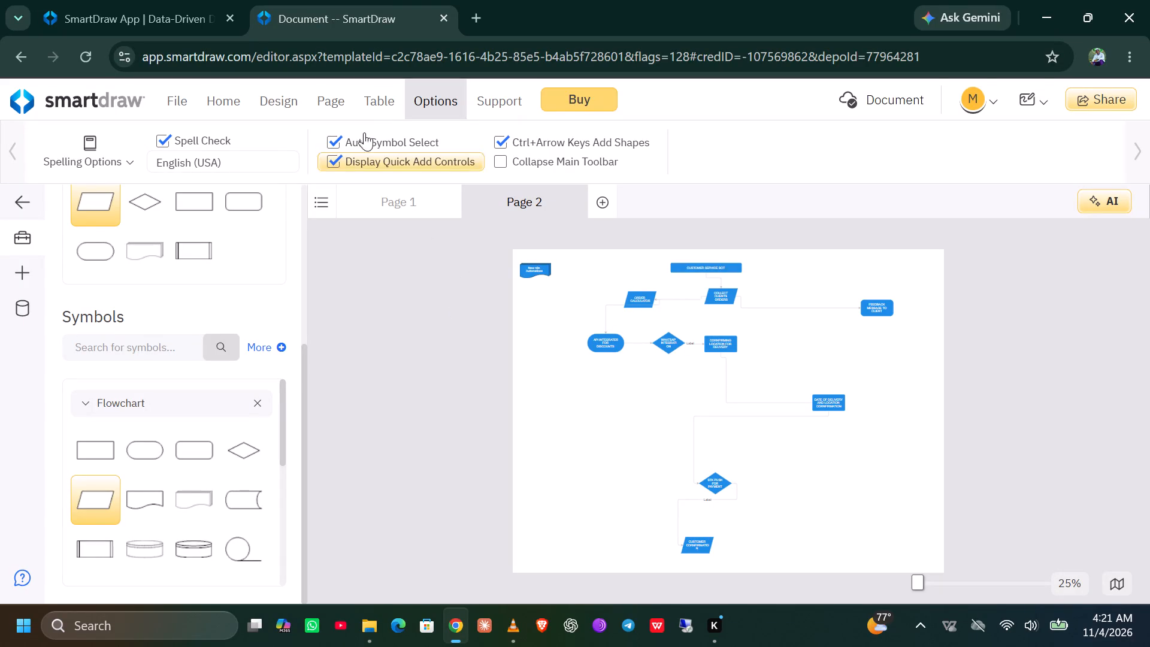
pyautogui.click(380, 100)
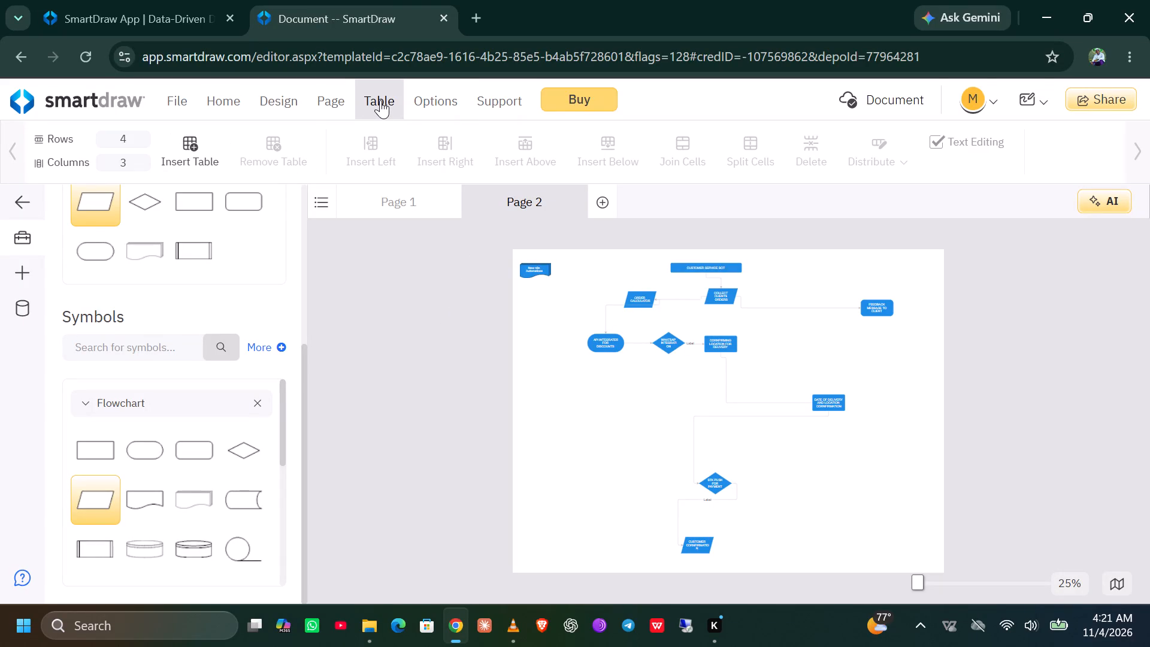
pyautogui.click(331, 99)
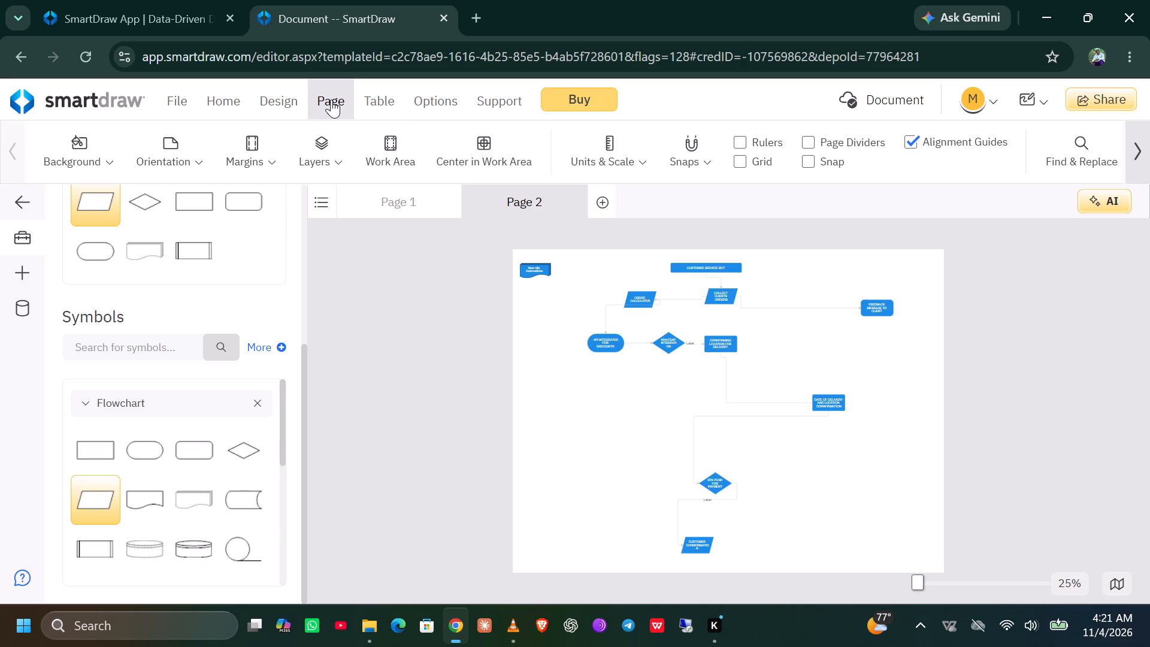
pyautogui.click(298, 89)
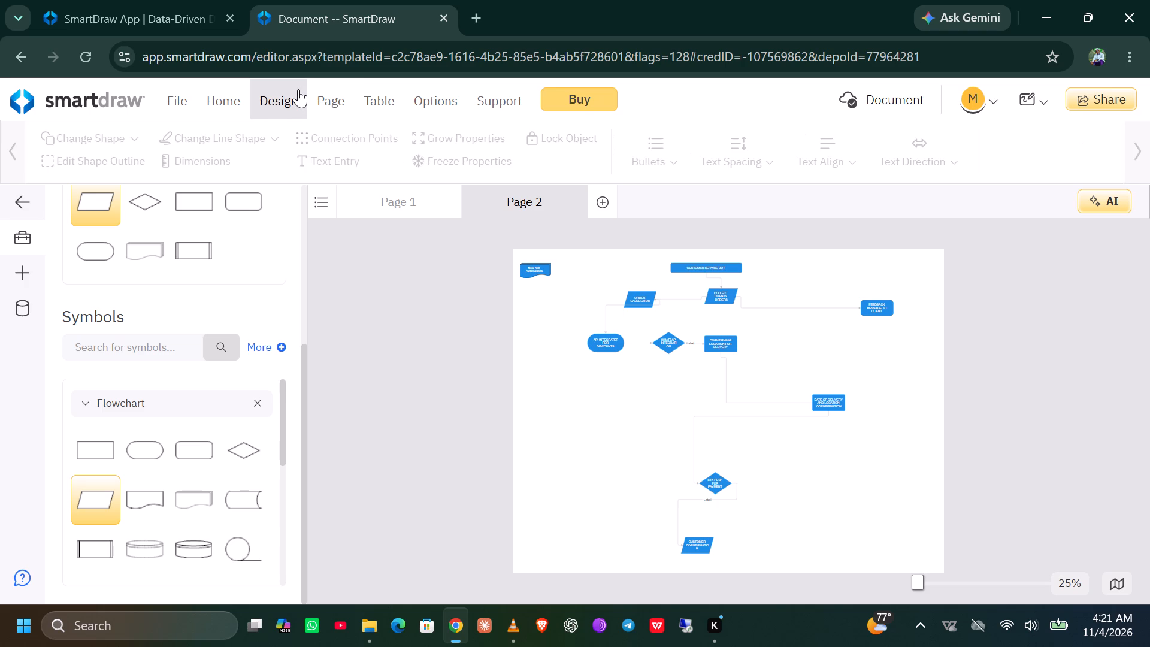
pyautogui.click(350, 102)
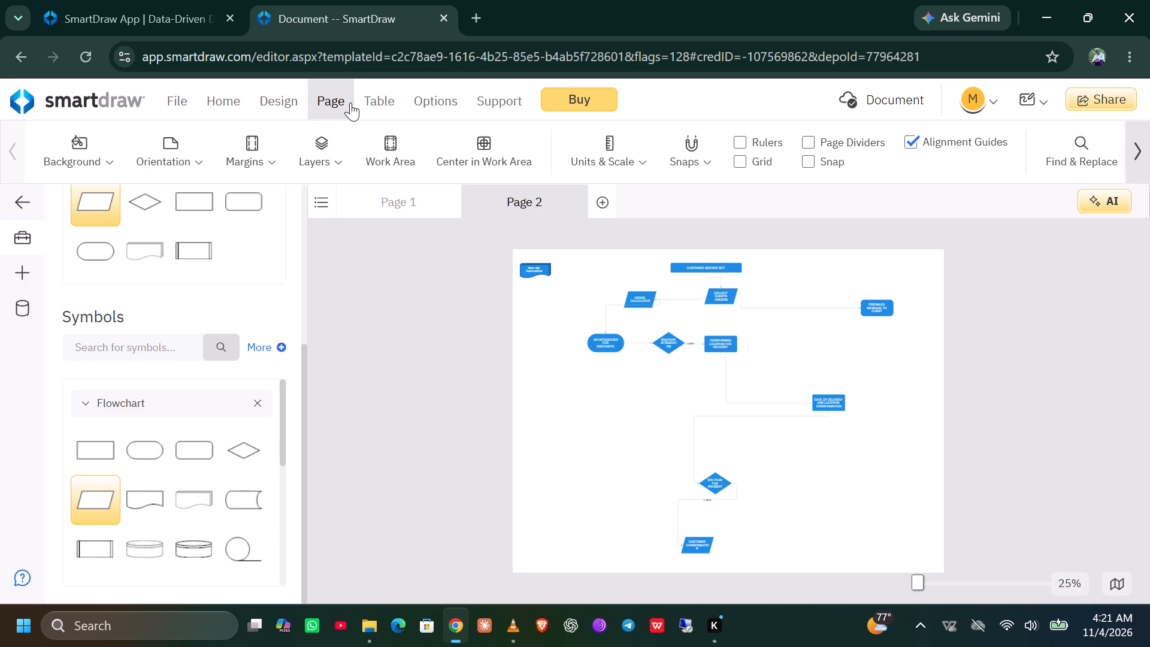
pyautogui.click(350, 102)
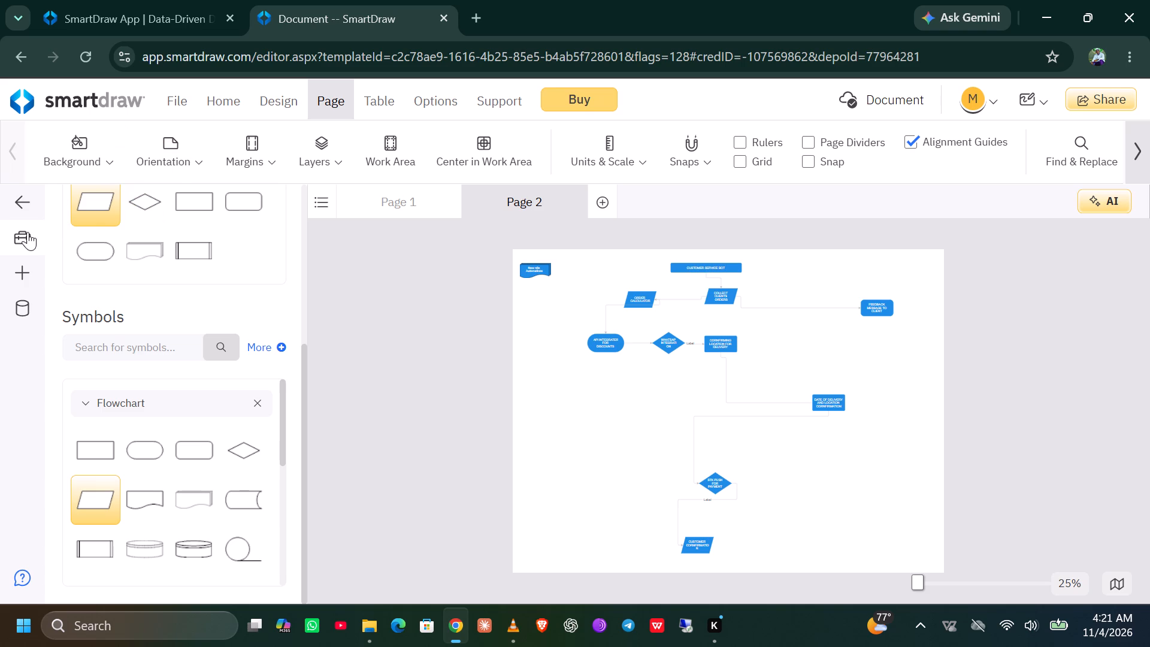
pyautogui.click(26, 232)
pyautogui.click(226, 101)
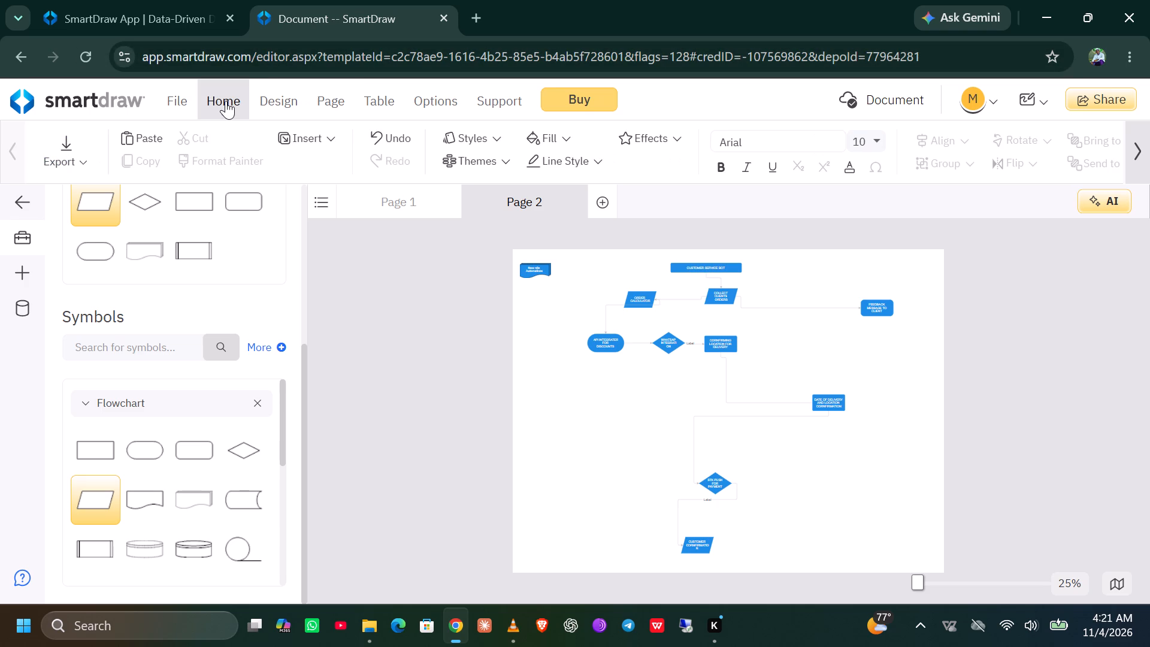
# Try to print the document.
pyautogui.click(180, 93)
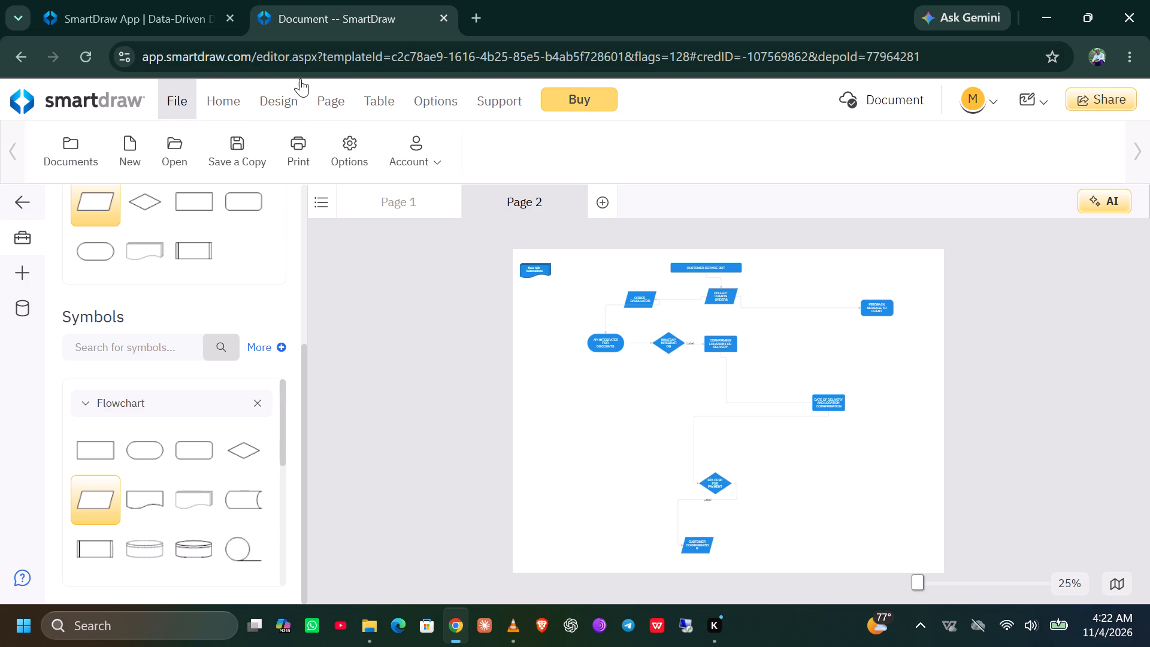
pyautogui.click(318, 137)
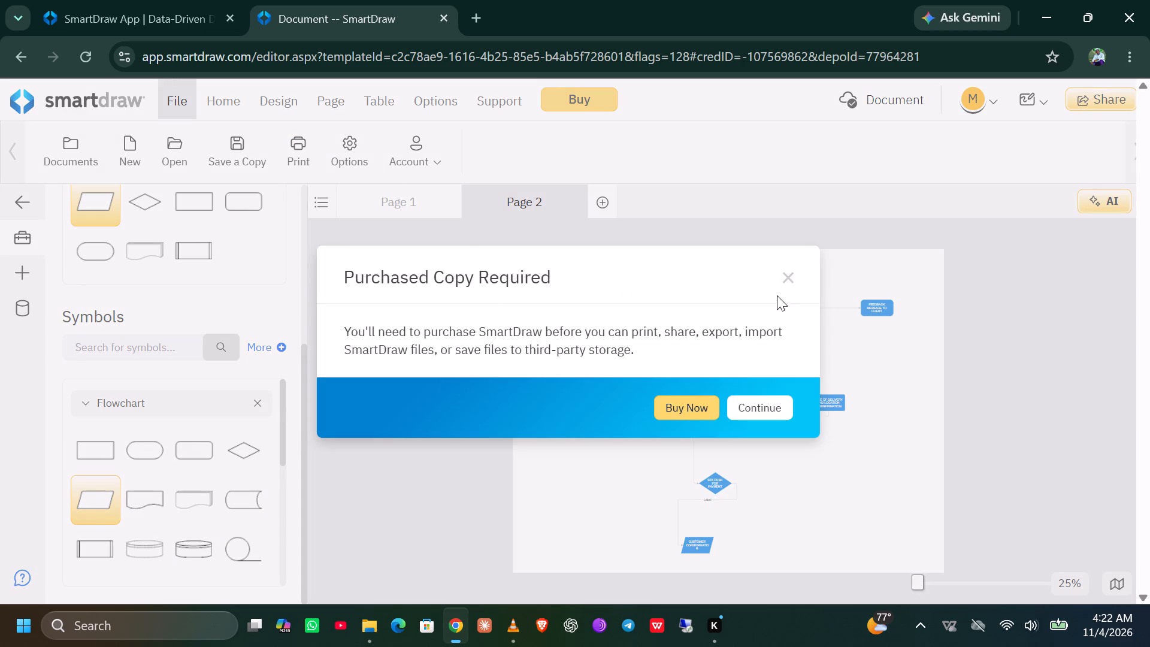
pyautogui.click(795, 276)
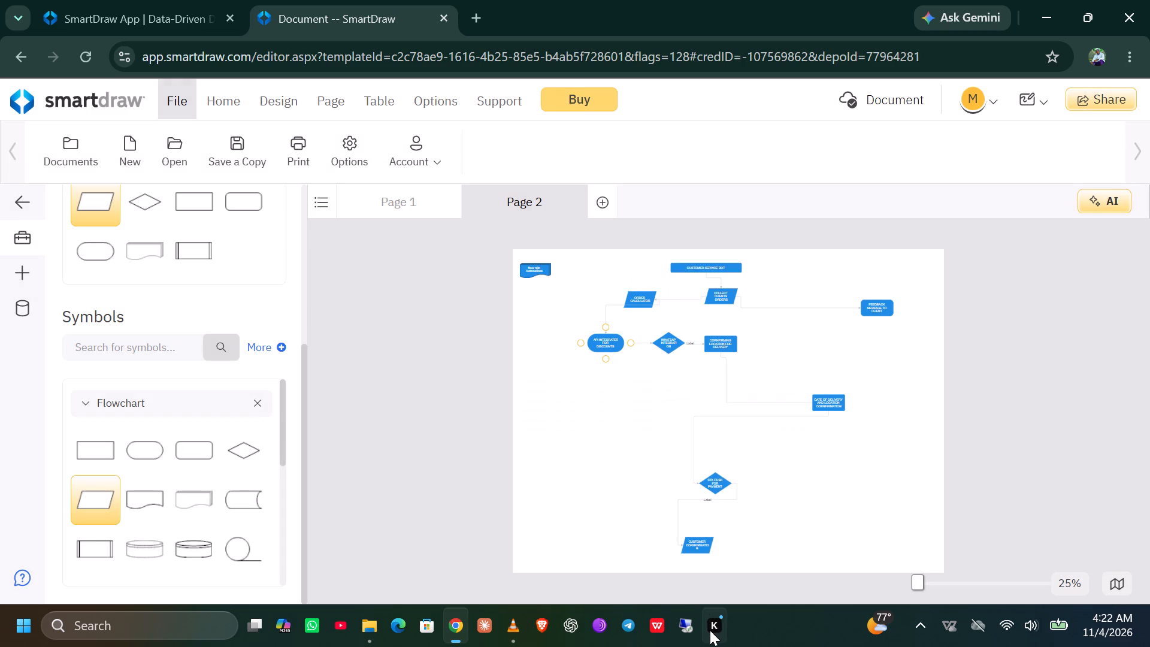